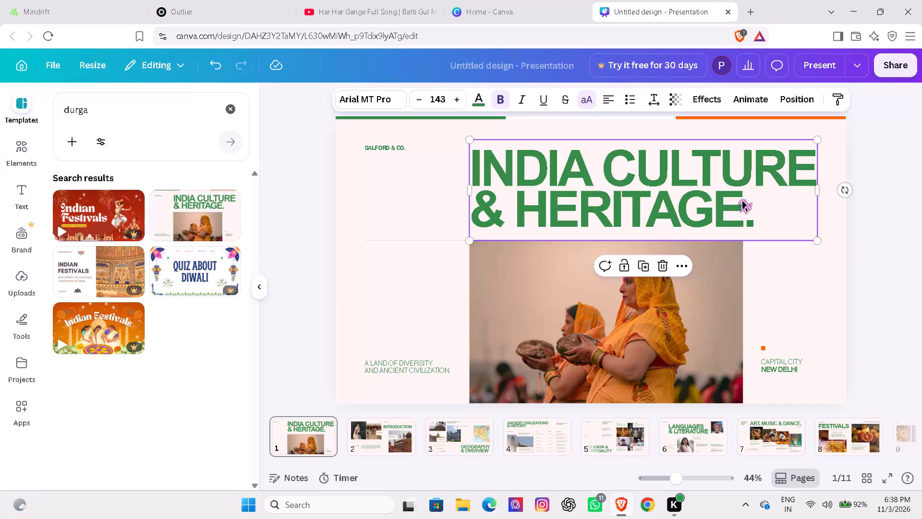
Remove the full stop at the end of the cover title INDIA CULTURE & HERITAGE.
left_click(761, 216)
left_click(760, 216)
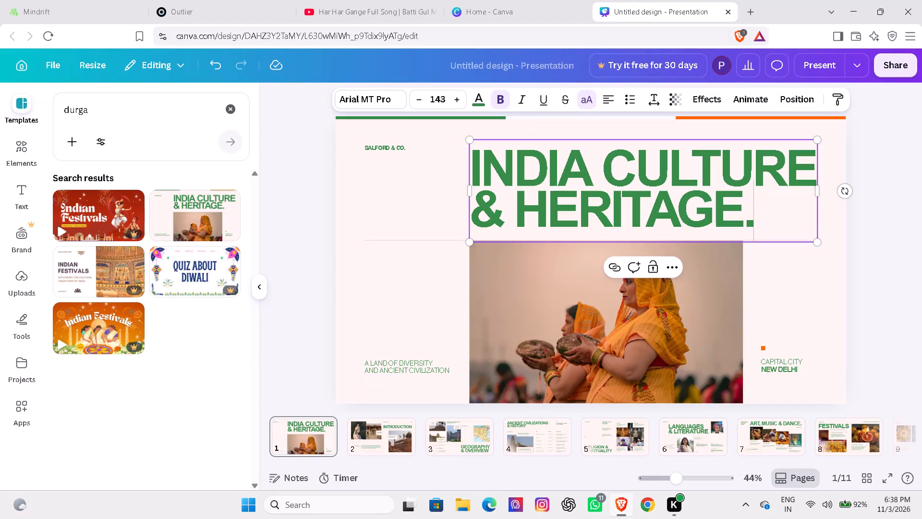
key("BackSpace")
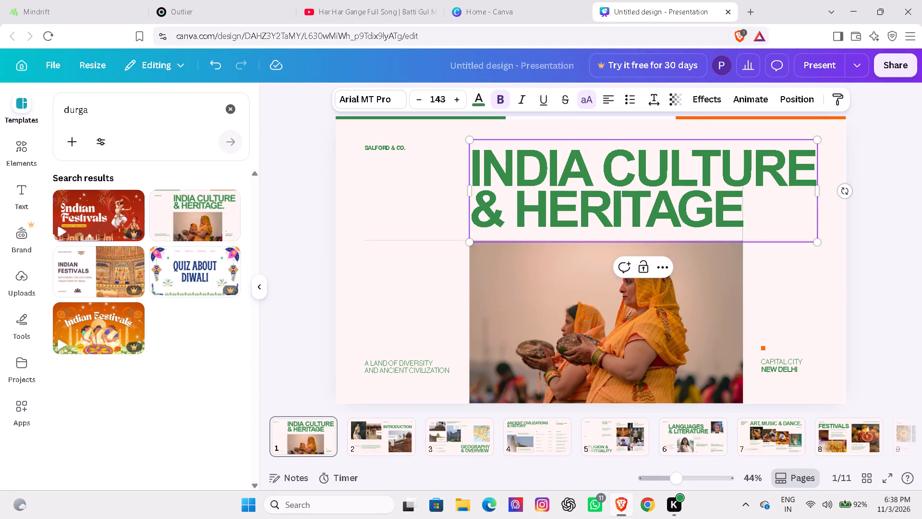
Reduce the whole cover title's font size to 128 and collapse the template search results.
left_click_drag(473, 157, 713, 237)
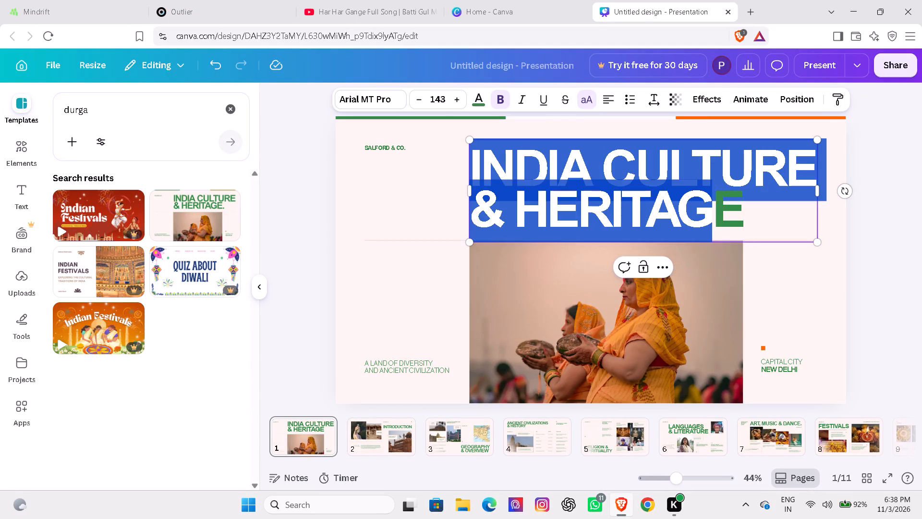
left_click_drag(713, 237, 750, 222)
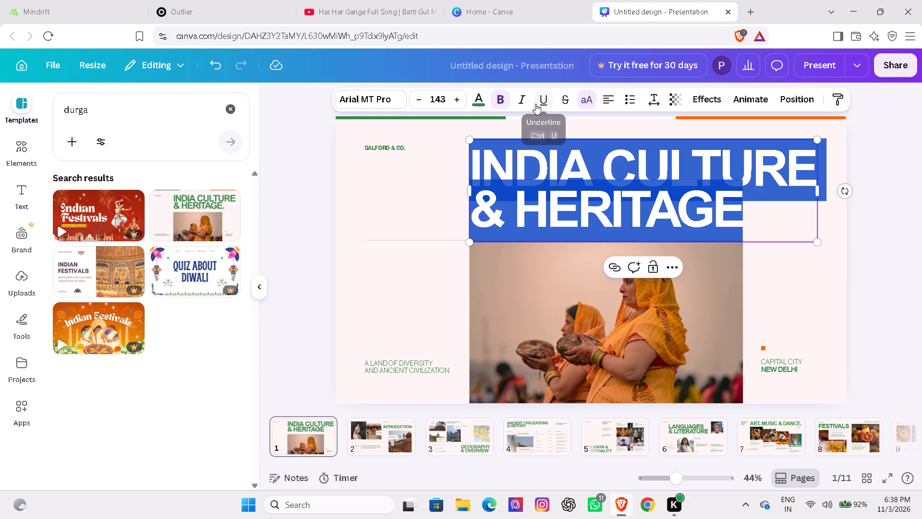
left_click(422, 99)
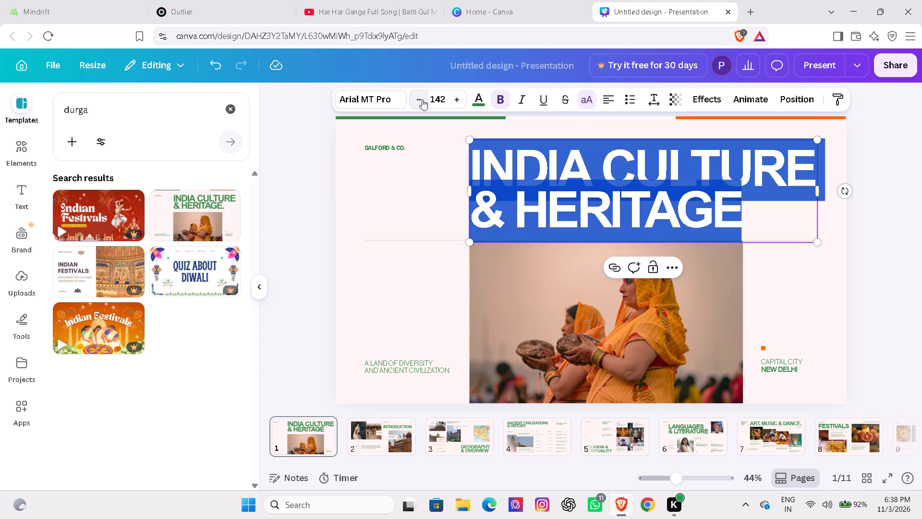
double_click(422, 99)
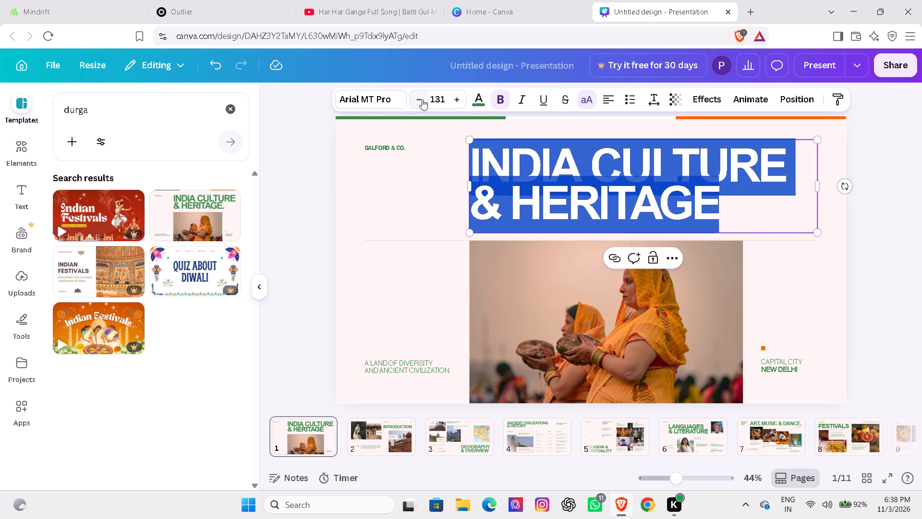
left_click(18, 110)
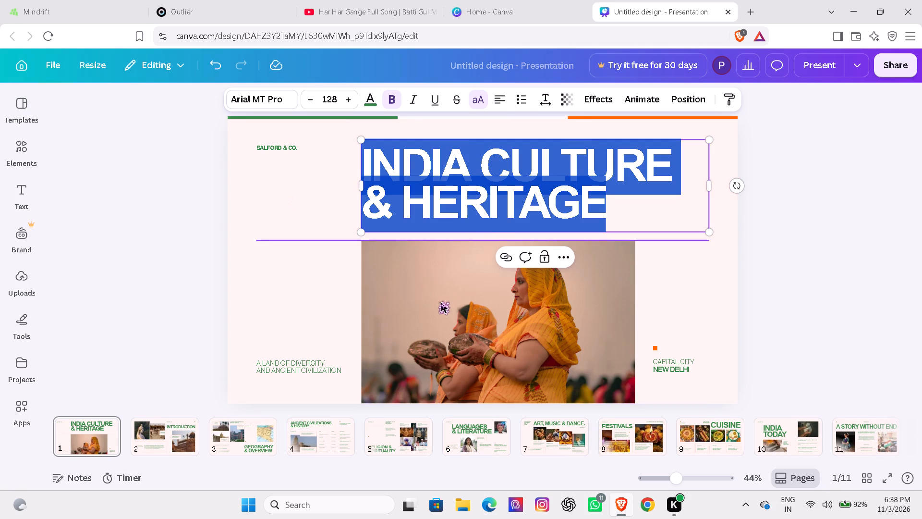
Scale the cover photo down slightly from its lower corner and shift it right and down, clear of the divider line.
left_click(440, 305)
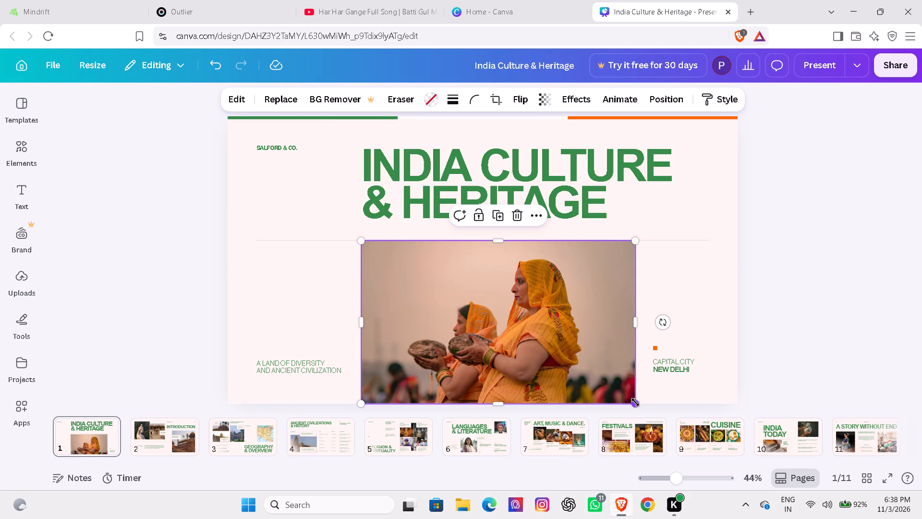
left_click_drag(635, 402, 618, 368)
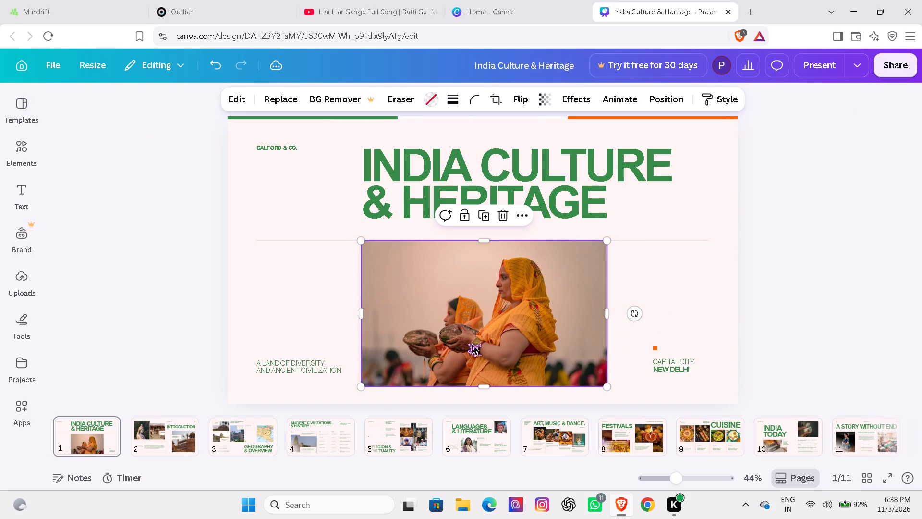
left_click_drag(472, 345, 501, 353)
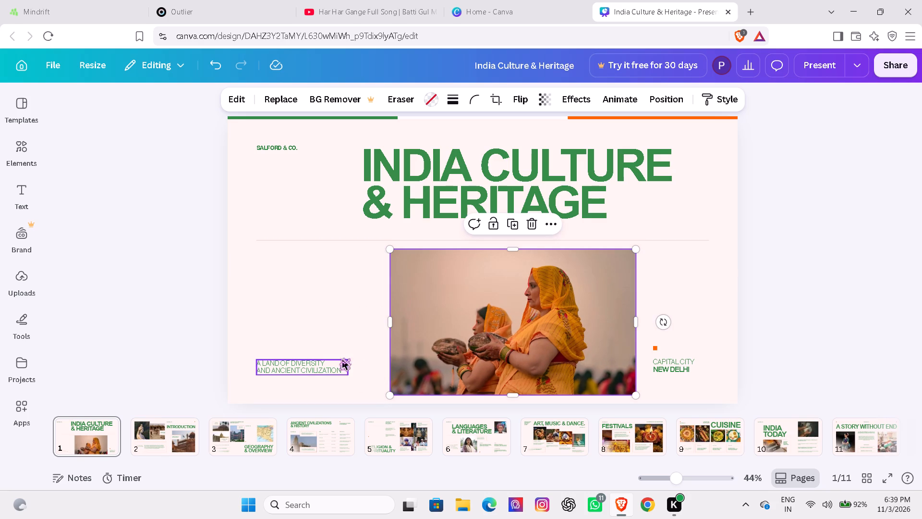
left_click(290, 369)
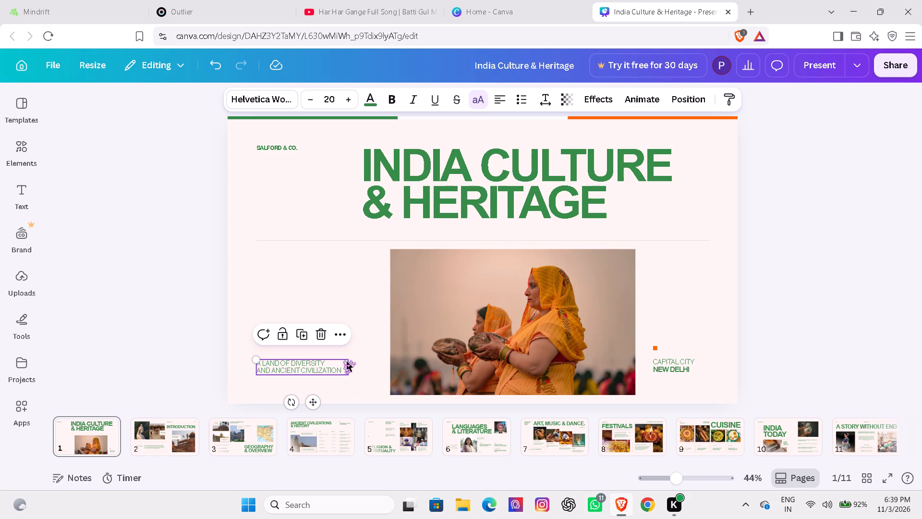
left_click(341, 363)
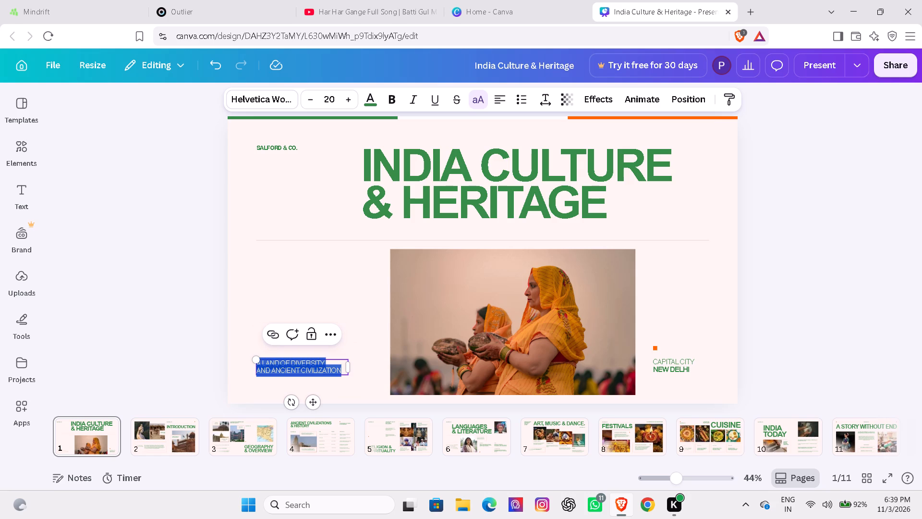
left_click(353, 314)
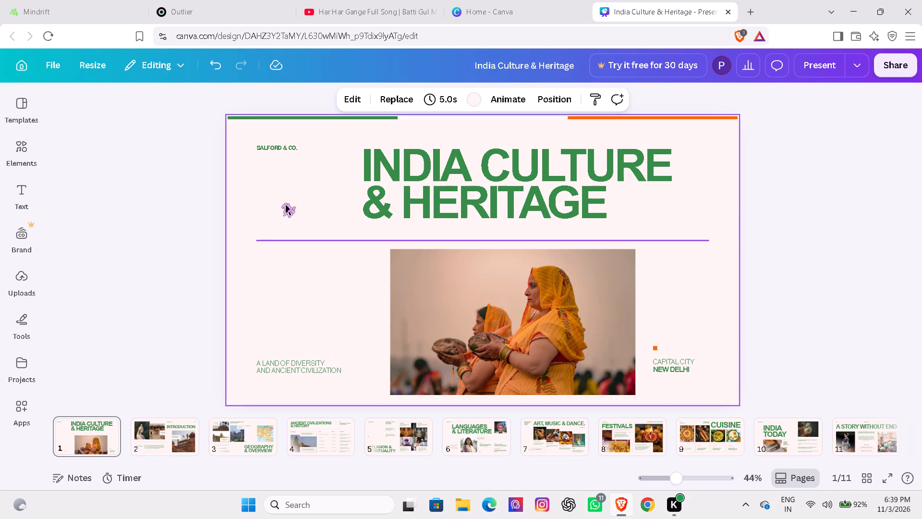
Delete the SALFORD & CO. text from the cover slide.
left_click(267, 144)
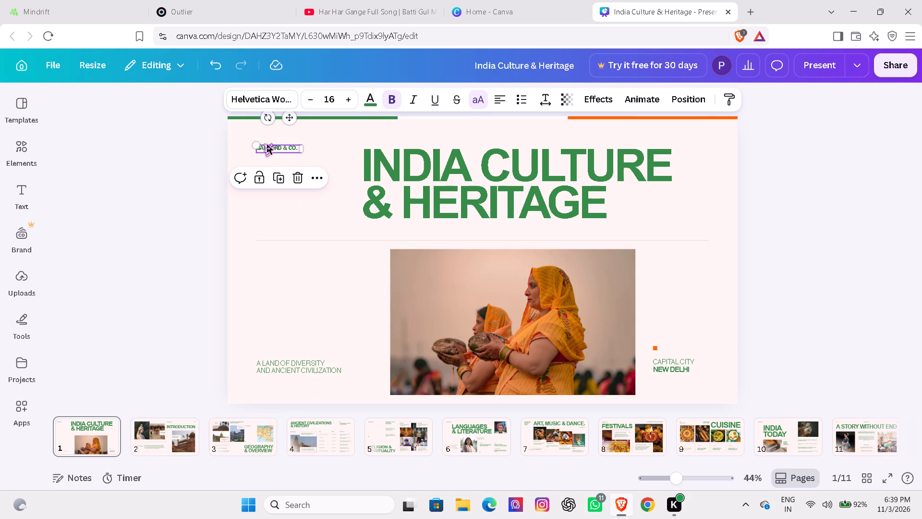
left_click(297, 174)
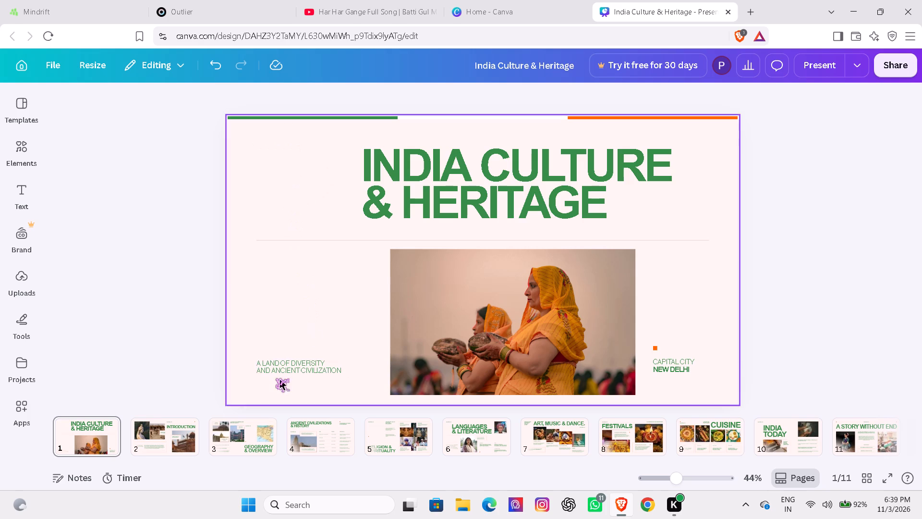
Move the tagline "A land of diversity and ancient civilization" straight up a little on the cover slide.
left_click(280, 364)
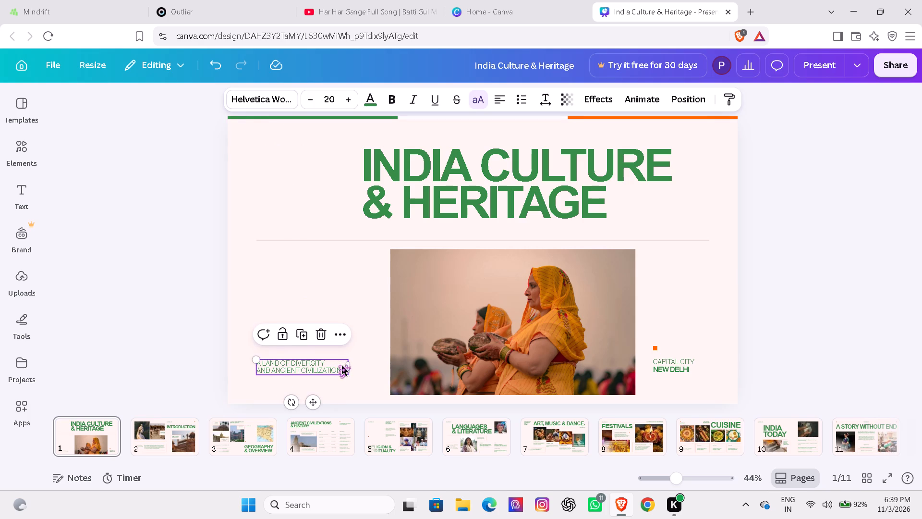
left_click(313, 401)
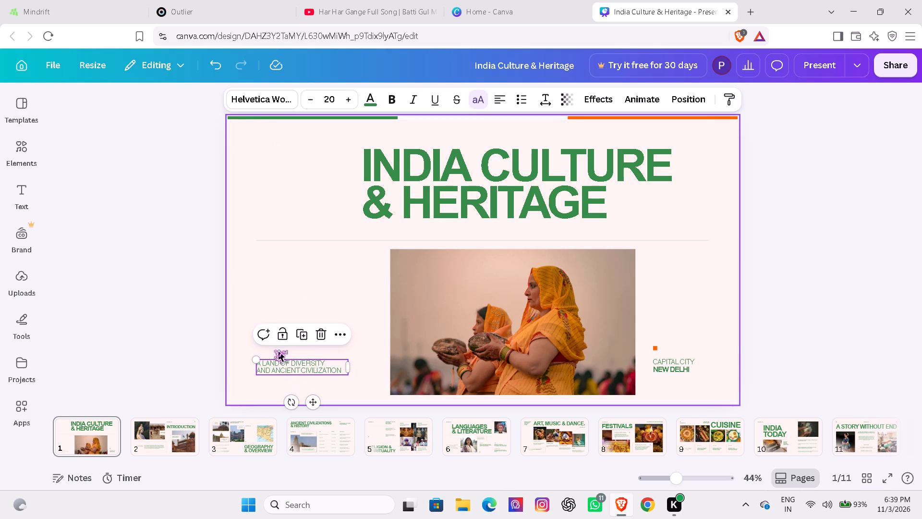
left_click_drag(278, 363, 277, 331)
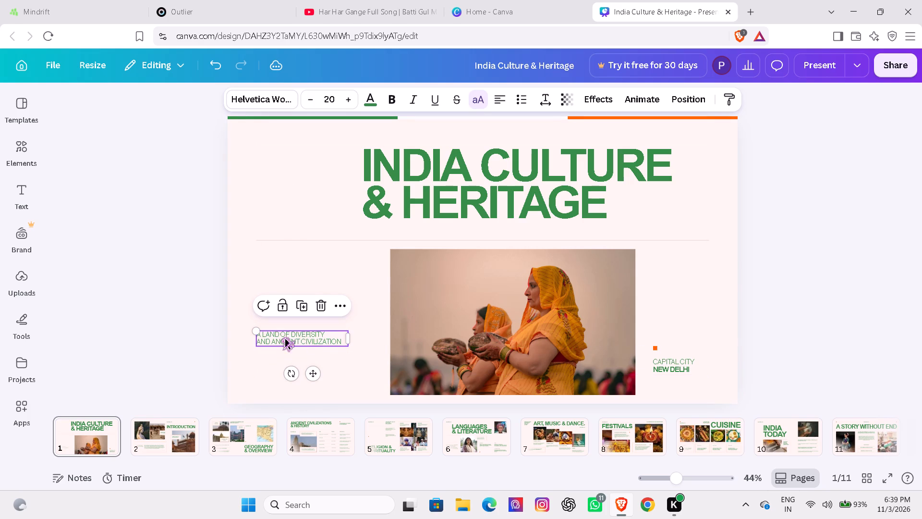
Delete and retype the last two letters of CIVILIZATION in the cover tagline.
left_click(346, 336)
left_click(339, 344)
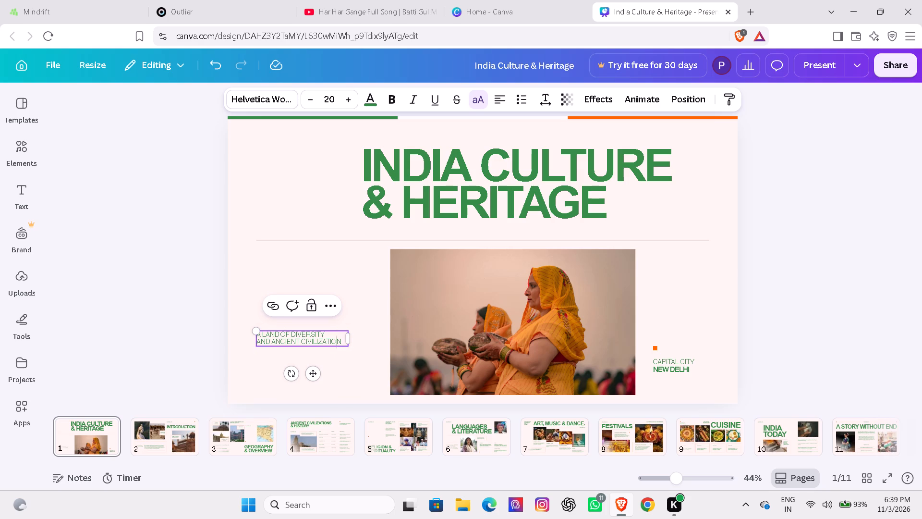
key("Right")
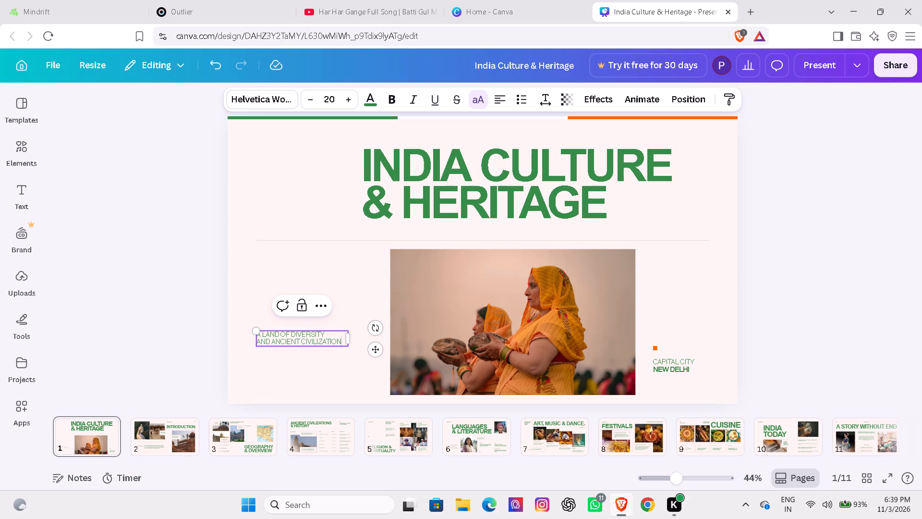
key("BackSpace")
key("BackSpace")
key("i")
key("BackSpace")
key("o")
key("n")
Enlarge the cover tagline to about font size 23.4 by scaling its text box outward, and leave text editing.
left_click_drag(255, 333, 243, 313)
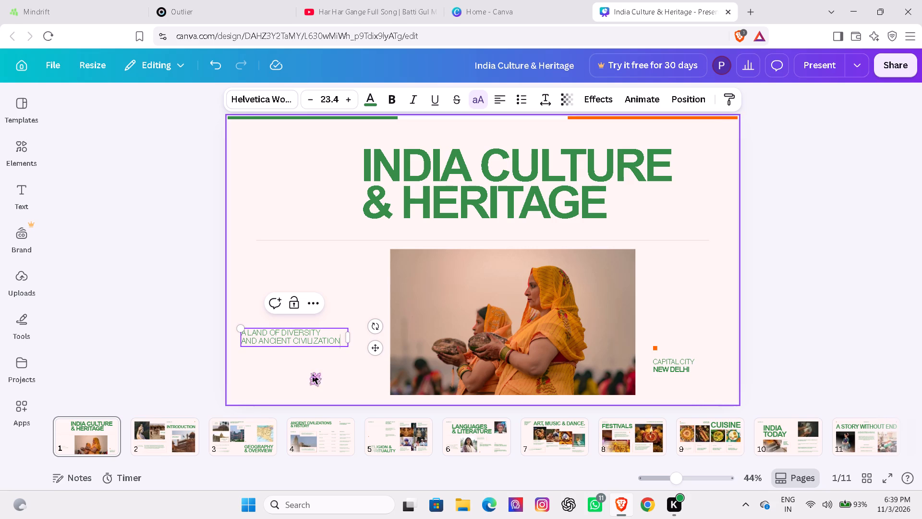
key("space")
left_click(687, 352)
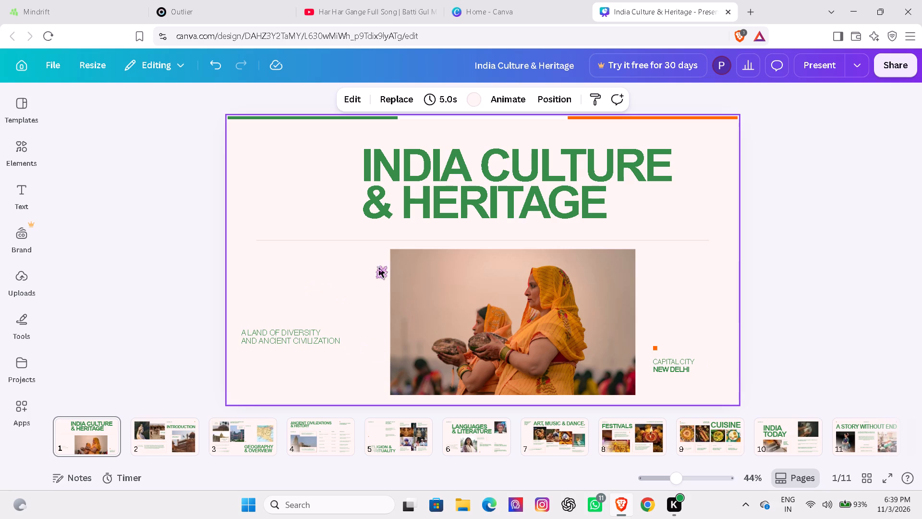
On slide 2, change the number in the temple photo's callout so it reads MORE THAN 6000 YEARS.
left_click(146, 445)
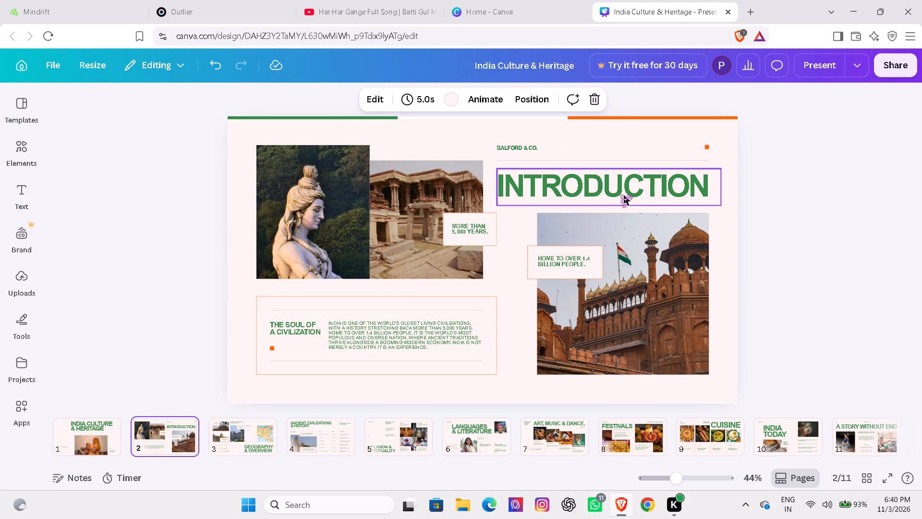
left_click(433, 327)
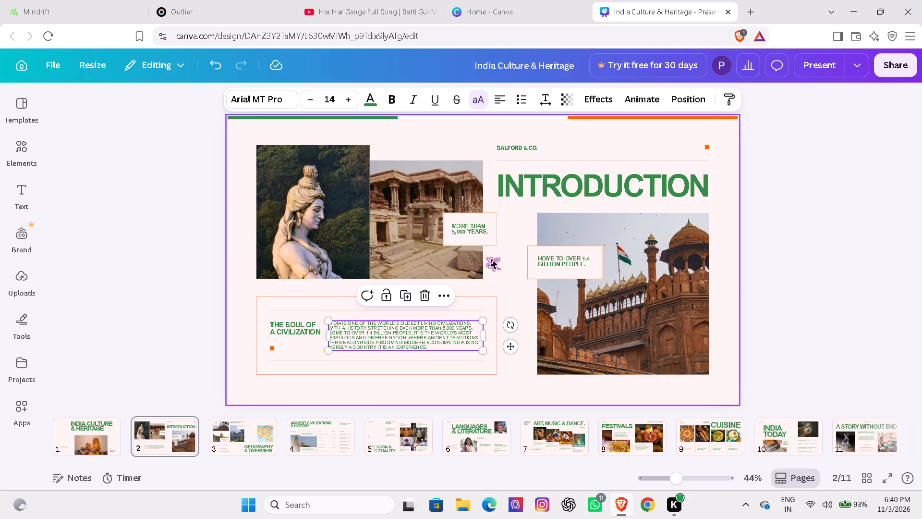
left_click(481, 231)
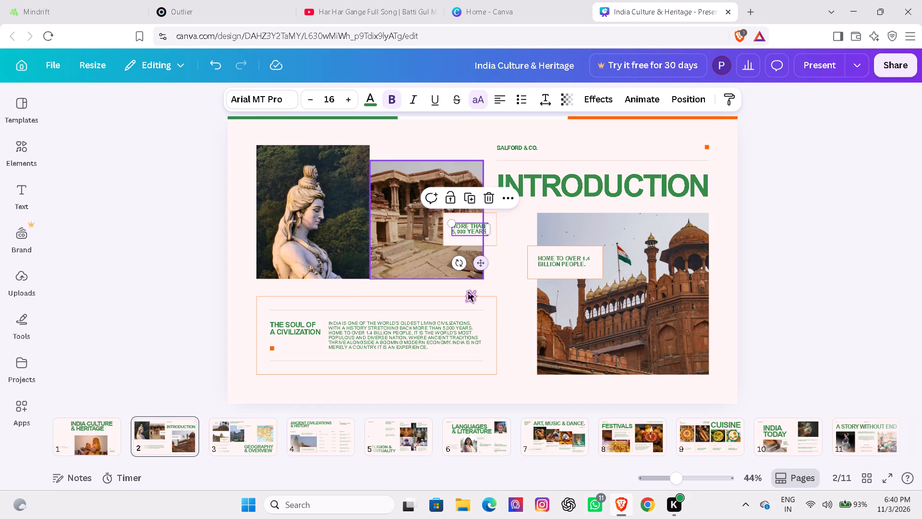
left_click(469, 231)
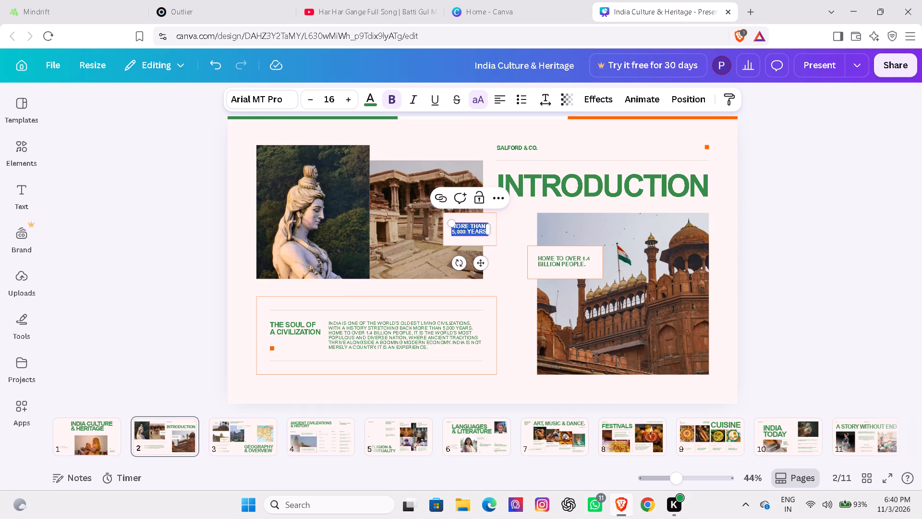
left_click(464, 233)
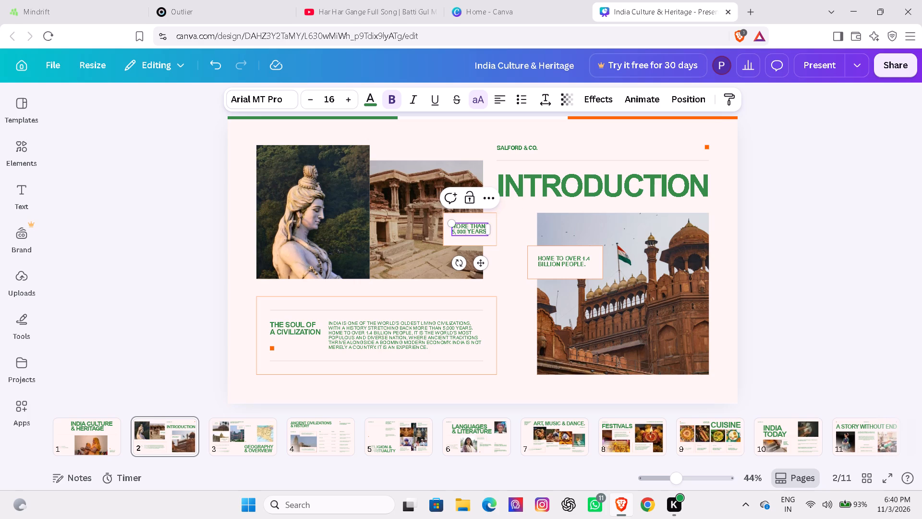
key("BackSpace")
key("BackSpace")
key("BackSpace")
key("BackSpace")
key("BackSpace")
key("6")
type("000")
left_click(490, 229)
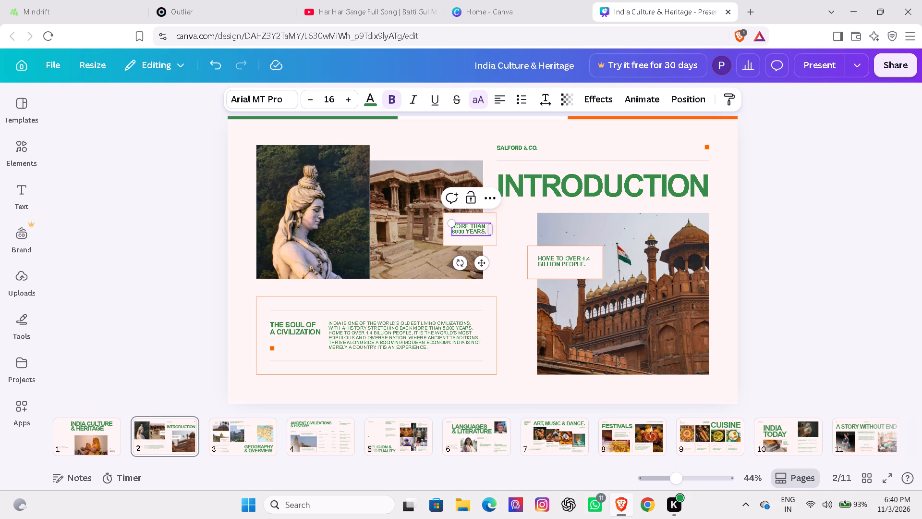
Enlarge the MORE THAN 6000 YEARS callout text to about font size 19.7 by scaling its text box outward.
left_click_drag(453, 224, 445, 212)
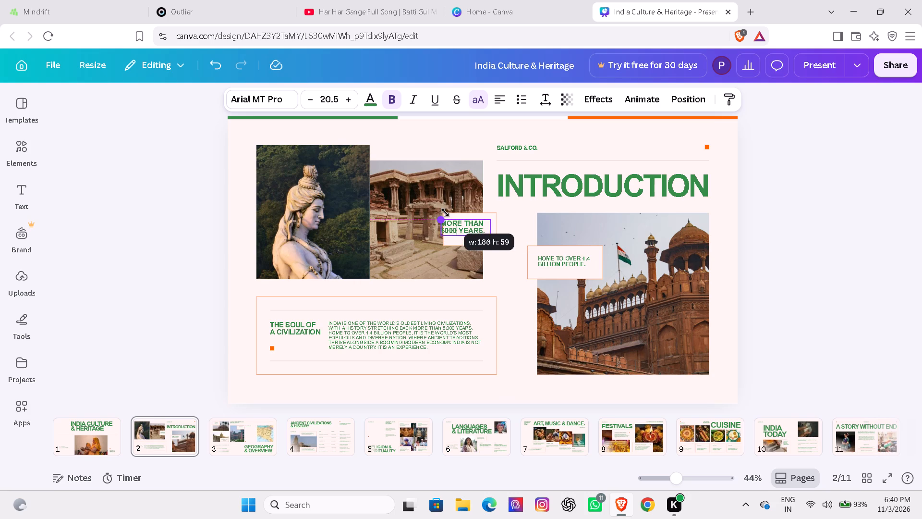
left_click_drag(445, 212, 449, 218)
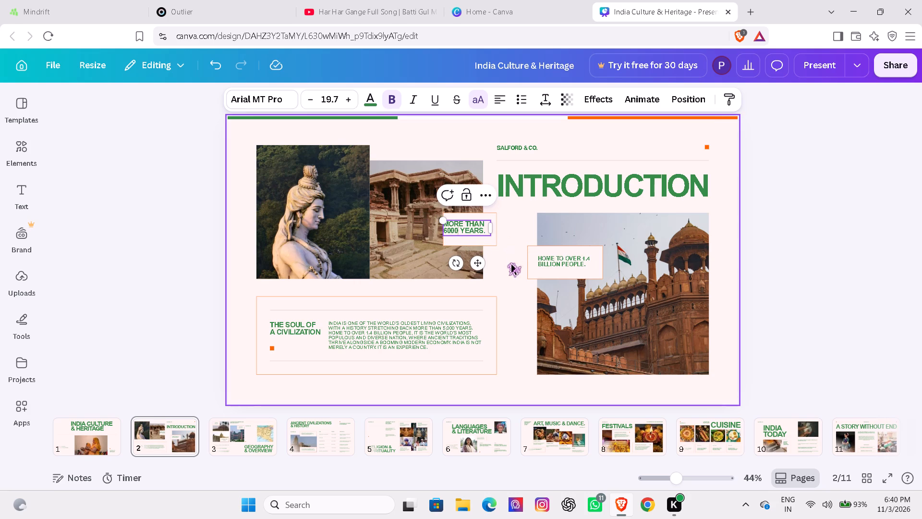
left_click(511, 264)
Enlarge the temple photo on slide 2 to about 452 by 473, keeping its upper-left corner in place.
left_click(382, 260)
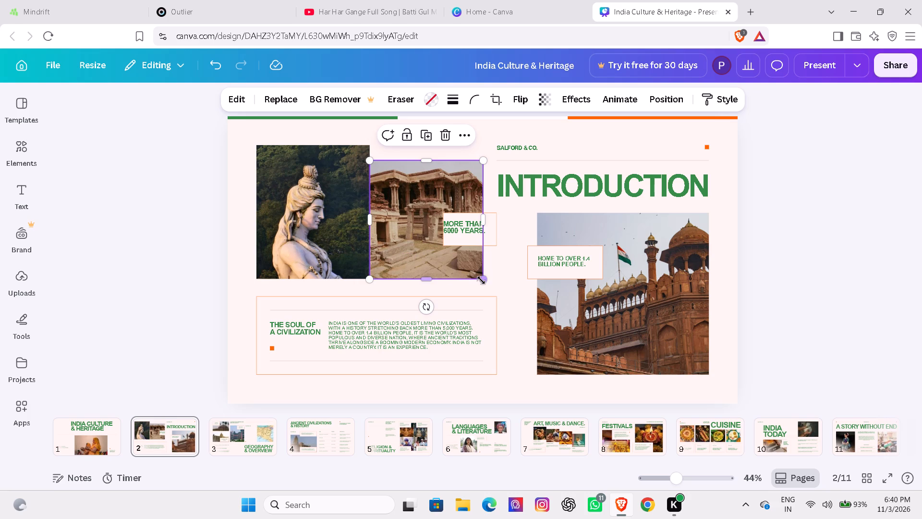
left_click_drag(484, 281, 501, 278)
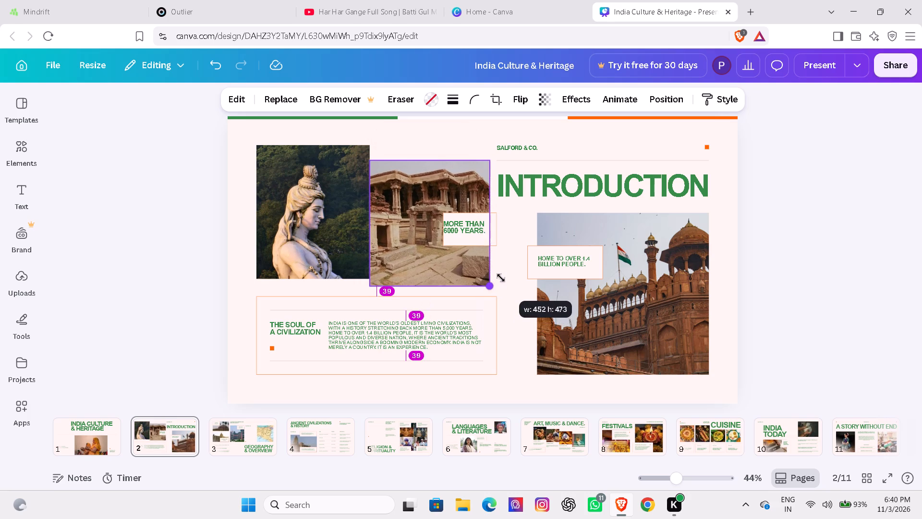
left_click_drag(501, 278, 500, 276)
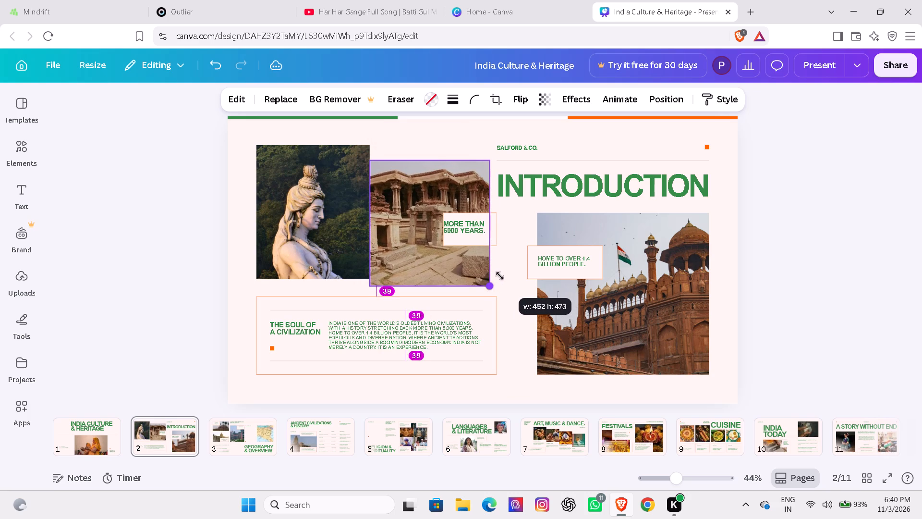
left_click_drag(500, 276, 502, 283)
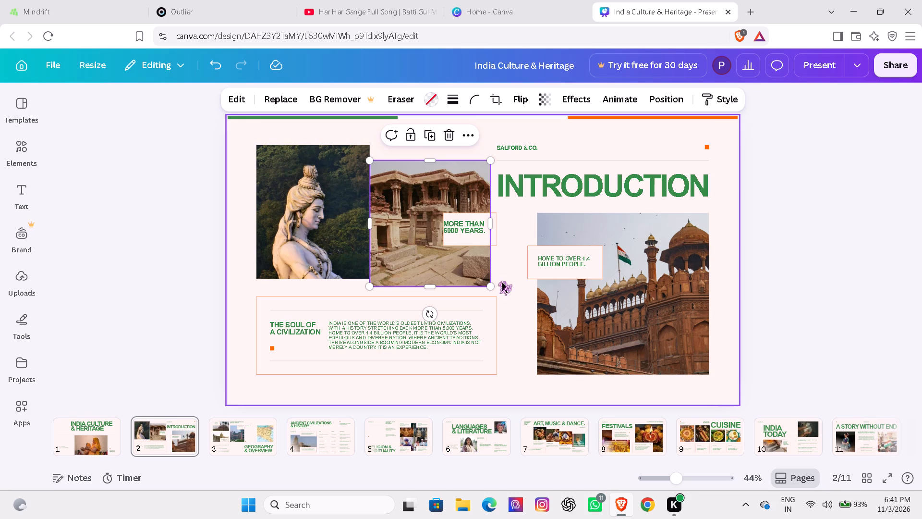
Enlarge the fort photo on slide 2 slightly outward from its upper-left corner, up to just below the INTRODUCTION title.
right_click(614, 302)
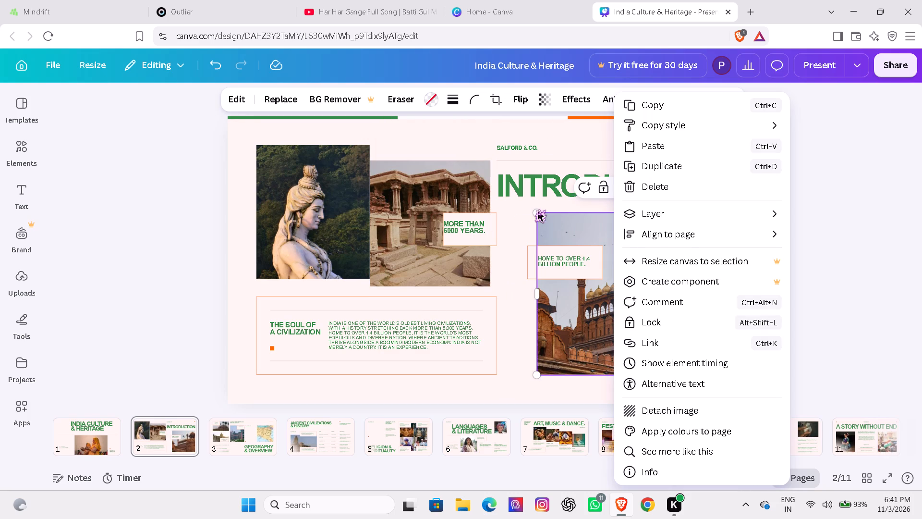
left_click(538, 210)
left_click_drag(538, 216, 525, 217)
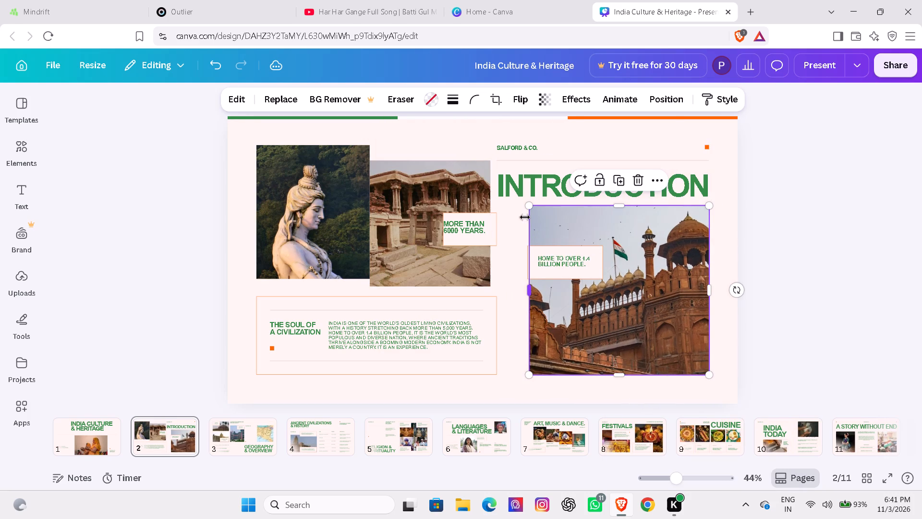
Delete the body paragraph beside THE SOUL OF A CIVILIZATION from its end back to the first word, INDIA.
left_click(446, 324)
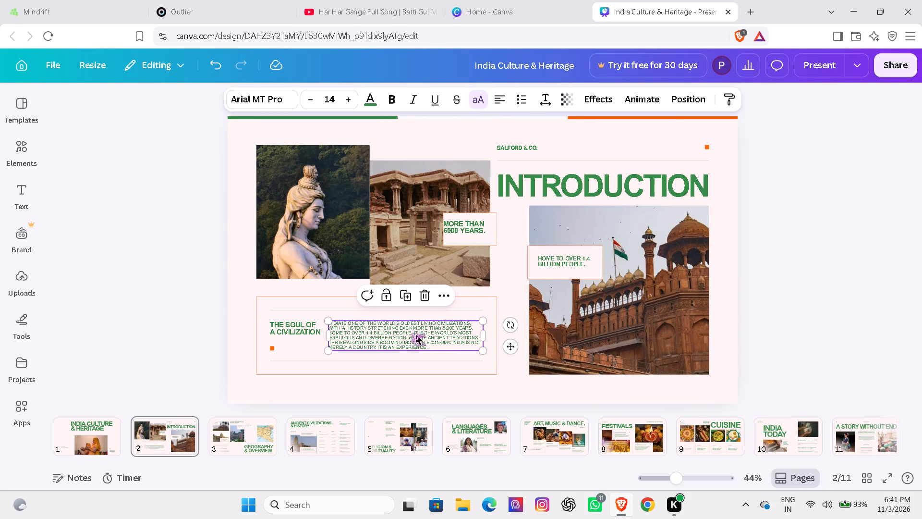
left_click(423, 342)
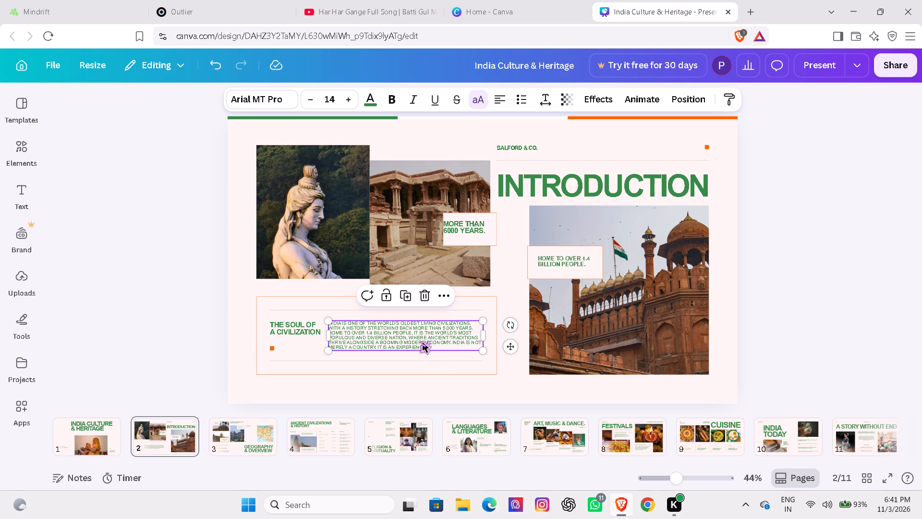
left_click(427, 348)
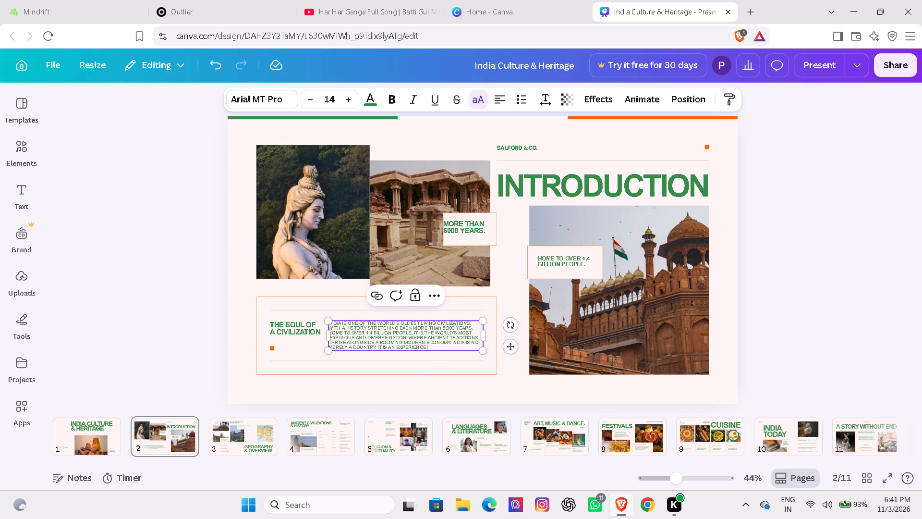
left_click(429, 348)
left_click(435, 346)
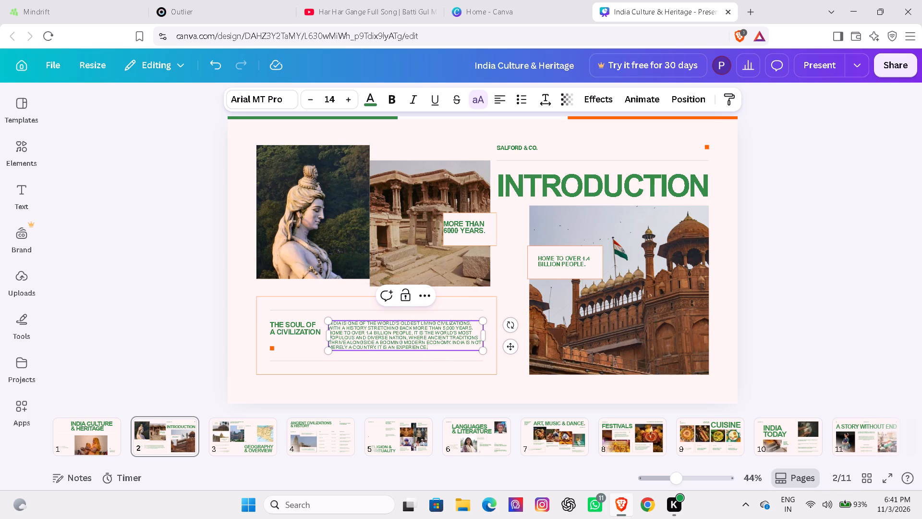
left_click(441, 340)
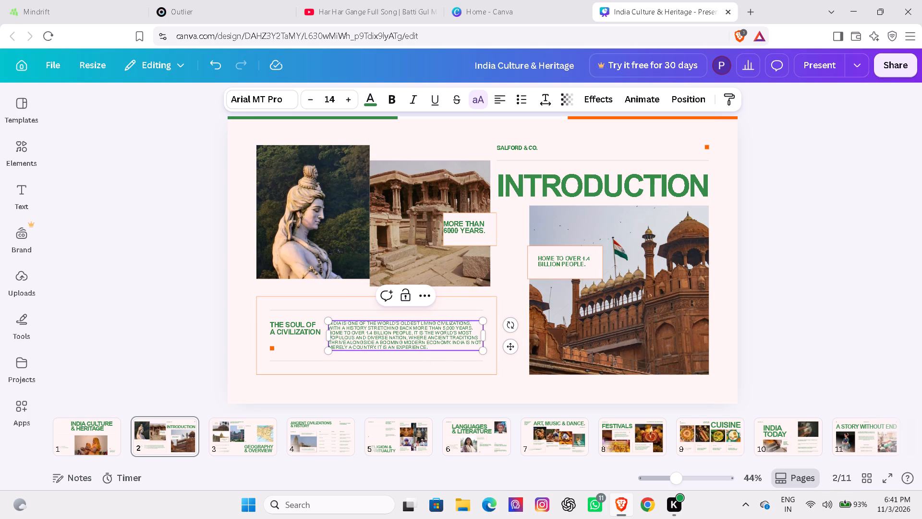
left_click(437, 348)
key("BackSpace")
key("BackSpace")
key("BackSpace")
key("BackSpace")
key("BackSpace")
key("BackSpace")
key("BackSpace")
key("BackSpace")
key("BackSpace")
key("BackSpace")
key("BackSpace")
key("BackSpace")
key("BackSpace")
key("BackSpace")
key("BackSpace")
key("BackSpace")
key("BackSpace")
key("BackSpace")
key("BackSpace")
key("BackSpace")
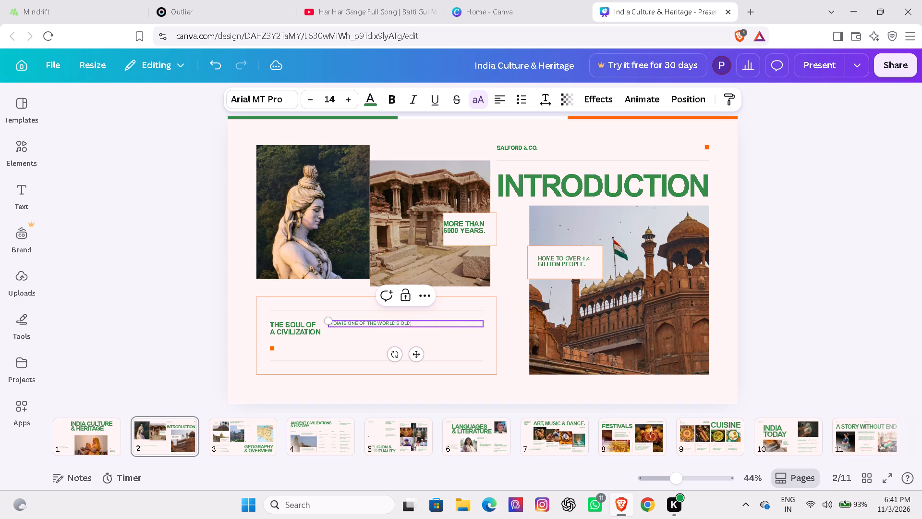
key("BackSpace")
key("BackSpace")
key("BackSpace")
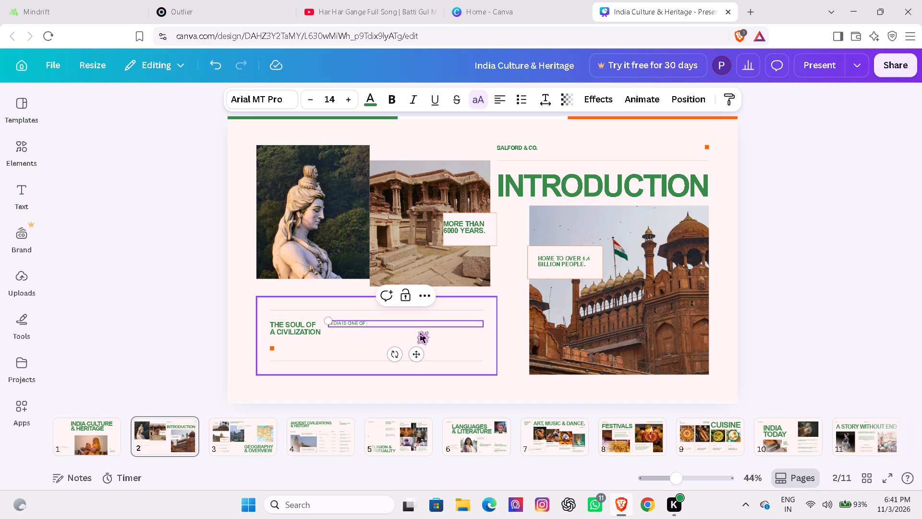
key("BackSpace")
key("BackSpace")
key("BackSpace")
key("BackSpace")
key("BackSpace")
key("BackSpace")
key("BackSpace")
key("t")
key("BackSpace")
key("BackSpace")
key("BackSpace")
key("BackSpace")
Continue the body text after INDIA with "has the".
type("has tg")
key("BackSpace")
key("h")
key("e")
Scale the body text box slightly to about 588 wide, with a font size of about 14.1.
left_click_drag(328, 327, 332, 350)
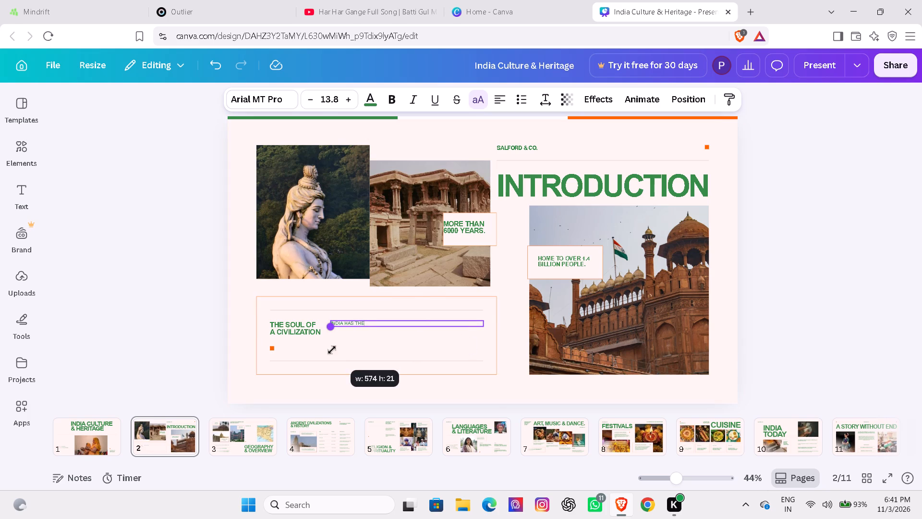
left_click_drag(332, 350, 325, 339)
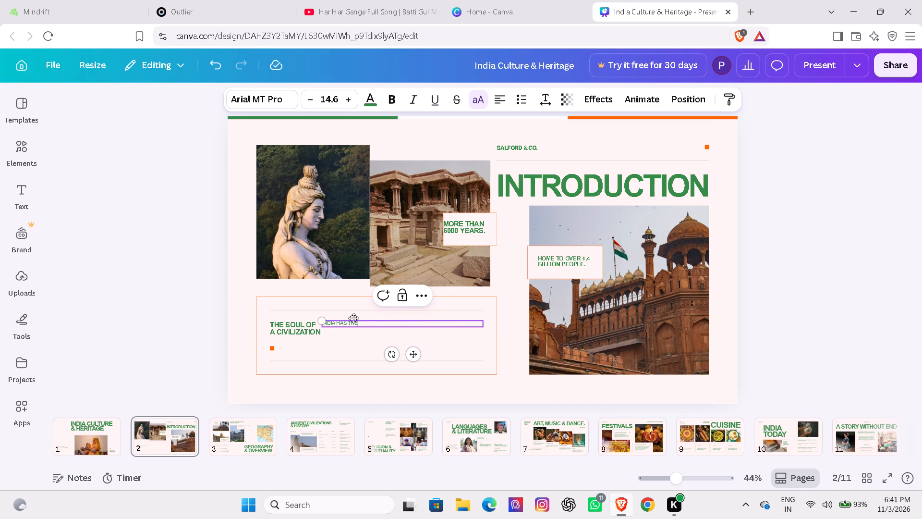
left_click_drag(323, 325, 324, 334)
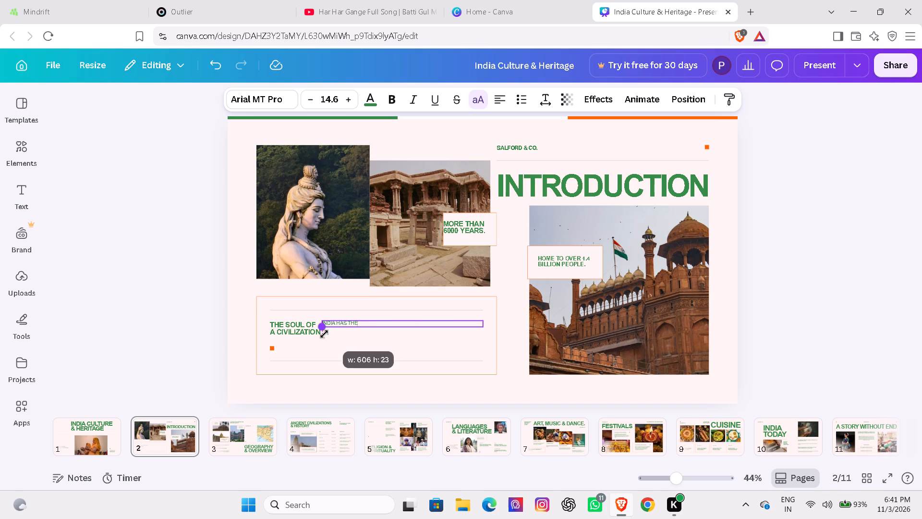
left_click_drag(324, 334, 328, 343)
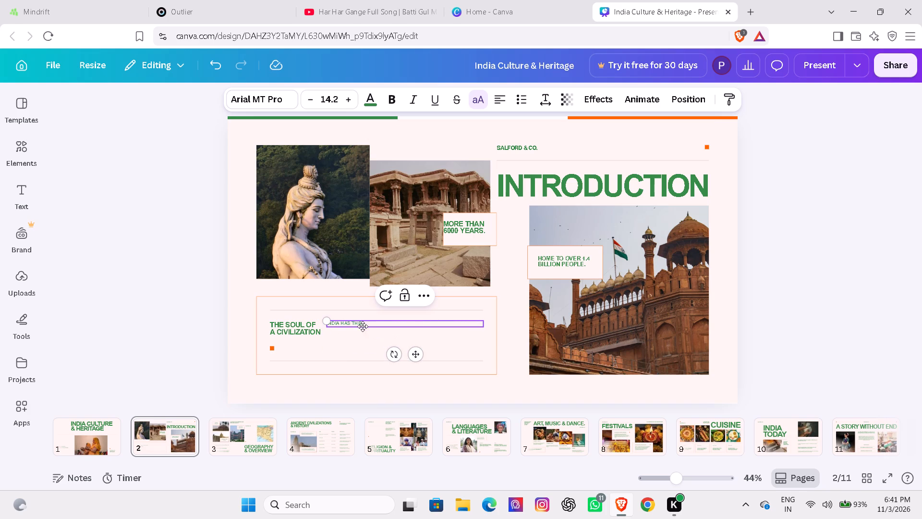
left_click(486, 324)
left_click_drag(328, 327, 328, 338)
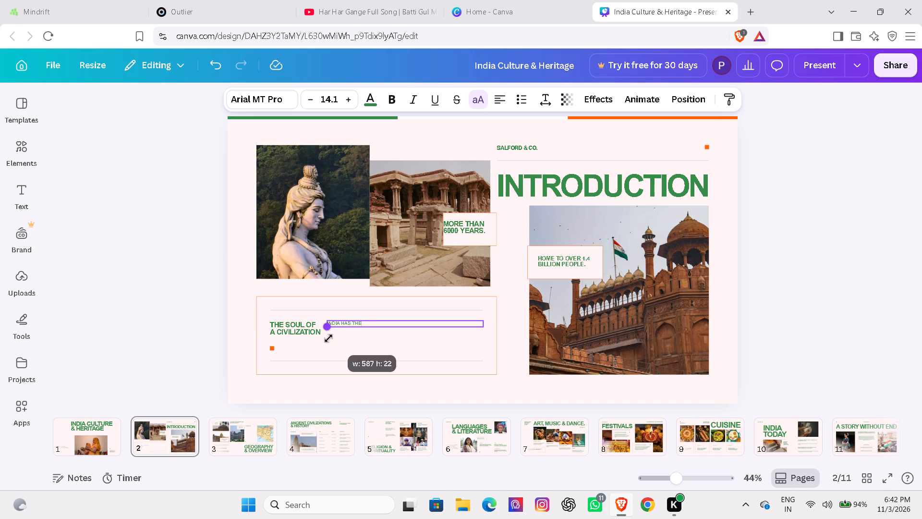
left_click_drag(328, 338, 328, 341)
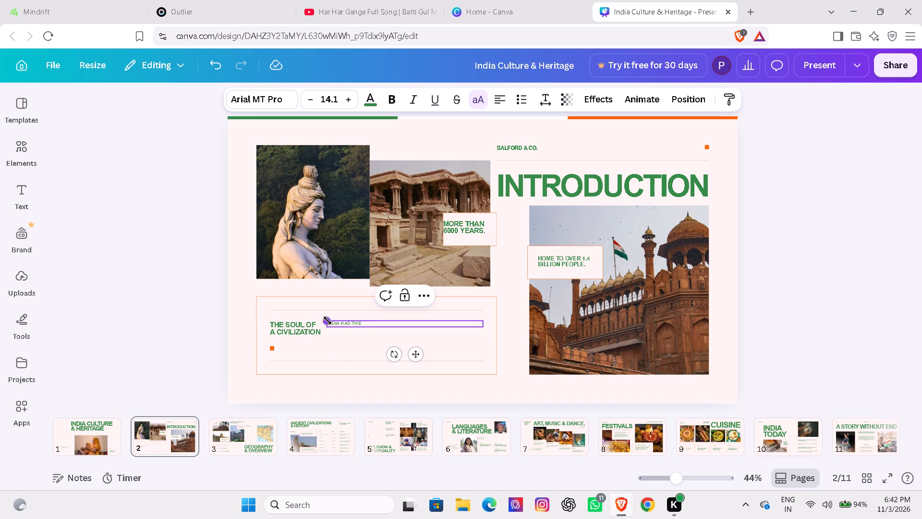
left_click_drag(327, 320, 327, 322)
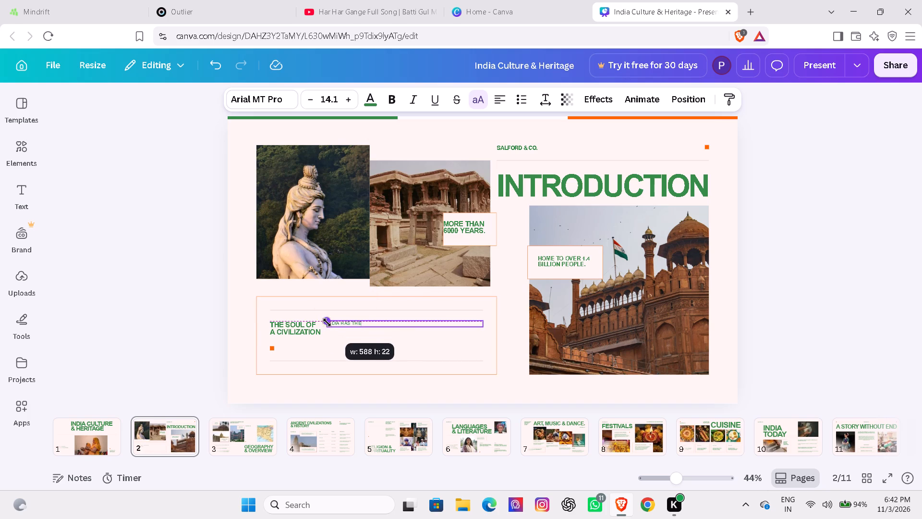
left_click_drag(327, 322, 329, 324)
Continue the body text after INDIA HAS THE with a space and "oldes".
left_click(370, 323)
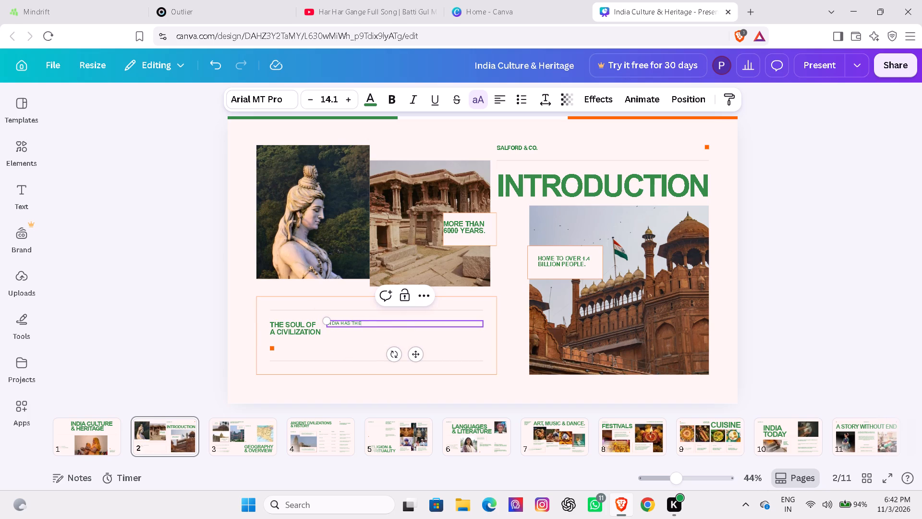
type("ol")
key("BackSpace")
key("BackSpace")
key("space")
type("ol")
type("des")
Increase the body text's font size to 17.1.
double_click(346, 100)
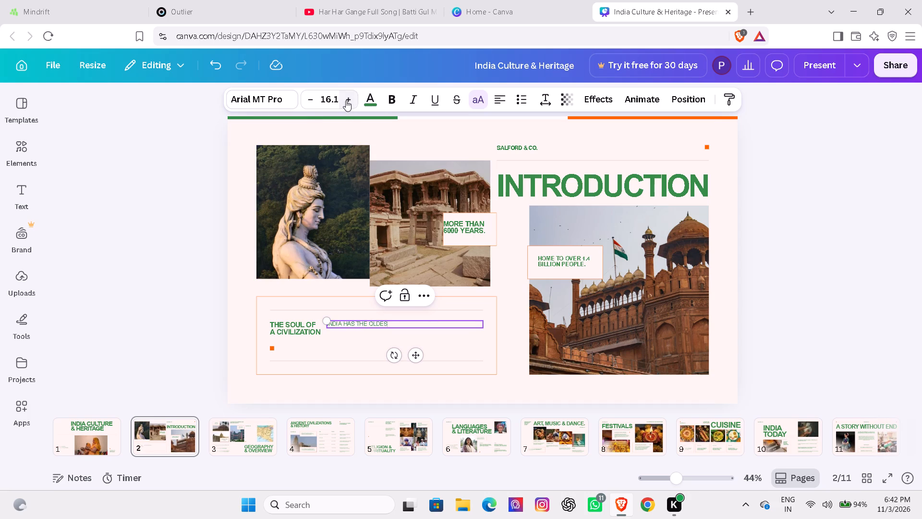
left_click(346, 100)
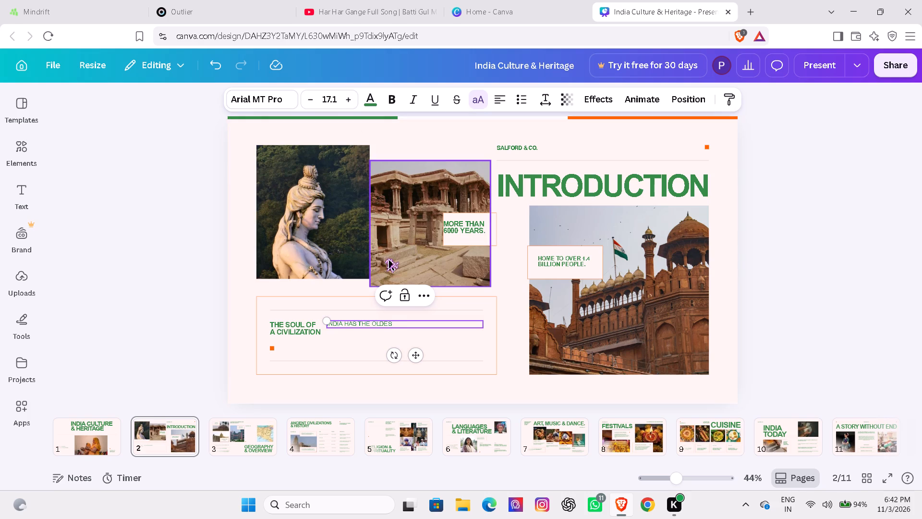
Complete the first sentence of the body text after INDIA HAS THE OLDES with "t civilization in the world.".
type("t")
key("space")
type("civili")
type("zat")
type("ion in")
key("space")
key("y")
key("BackSpace")
type("th")
key("e")
key("space")
type("wor")
type("ld")
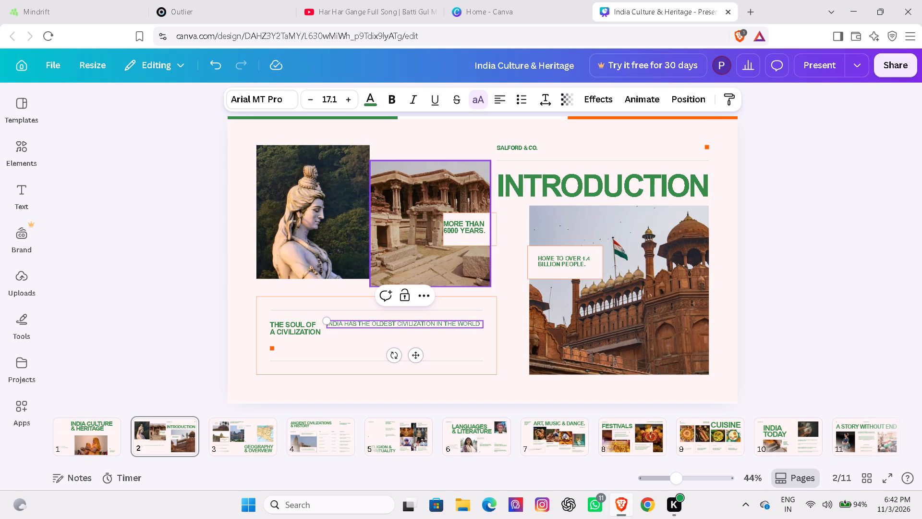
key("period")
Add the sentence "you can see many old temples." directly after WORLD. in the body text.
type("you")
key("space")
type("can")
key("space")
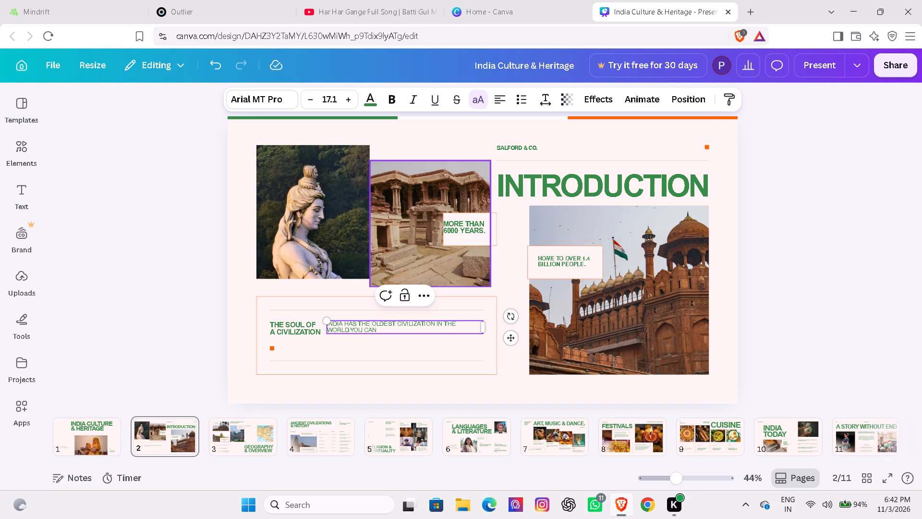
type("see")
key("space")
type("ma")
type("ny")
key("space")
type("ol")
type("d")
key("space")
type("te")
type("mpl")
type("es")
key("period")
Add "indus valley civilization was here" directly after TEMPLES. in the body text.
type("indus")
key("space")
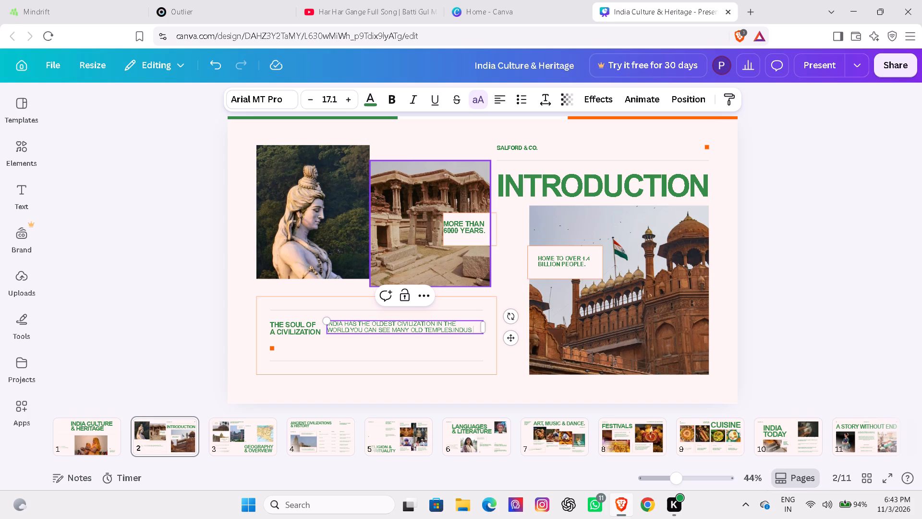
type("vall")
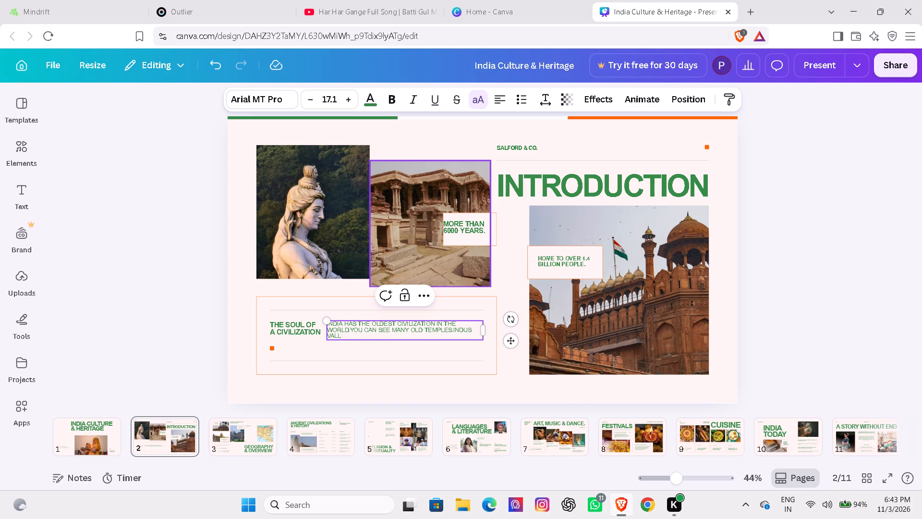
key("e")
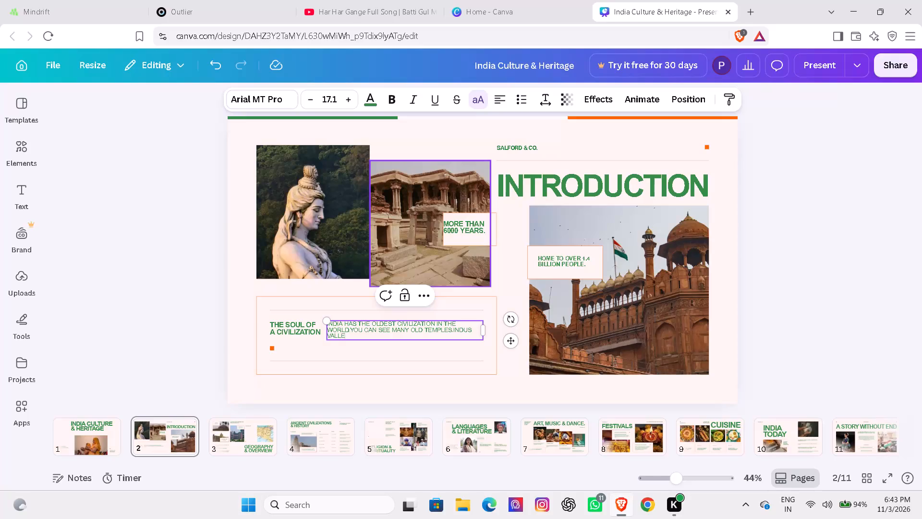
type("y civi")
type("li")
type("zat")
type("ion")
key("space")
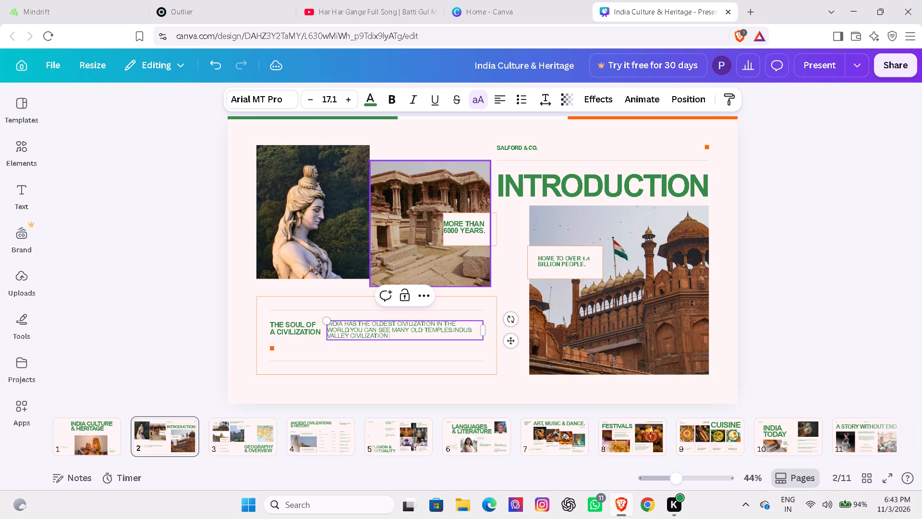
type("was here")
Enlarge the Shiva statue photo down and outward until its bottom edge aligns with the temple ruins photo.
left_click(317, 226)
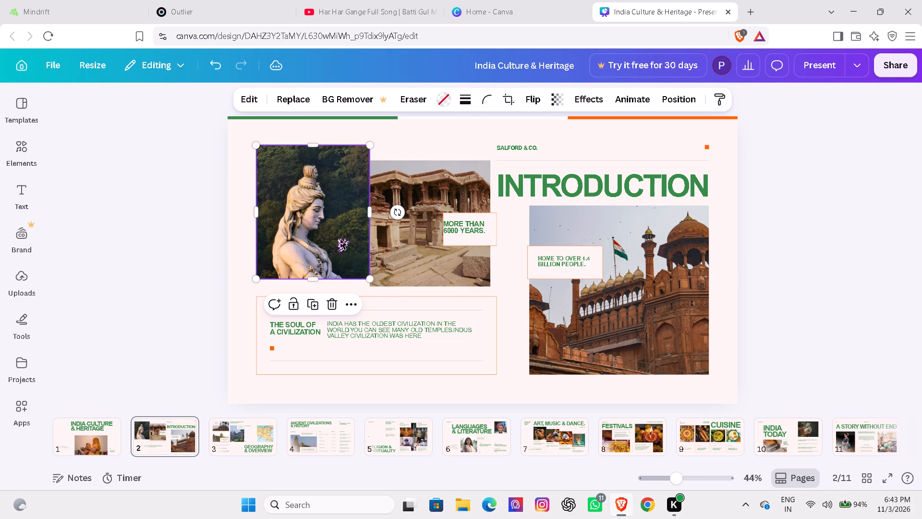
left_click_drag(255, 278, 255, 288)
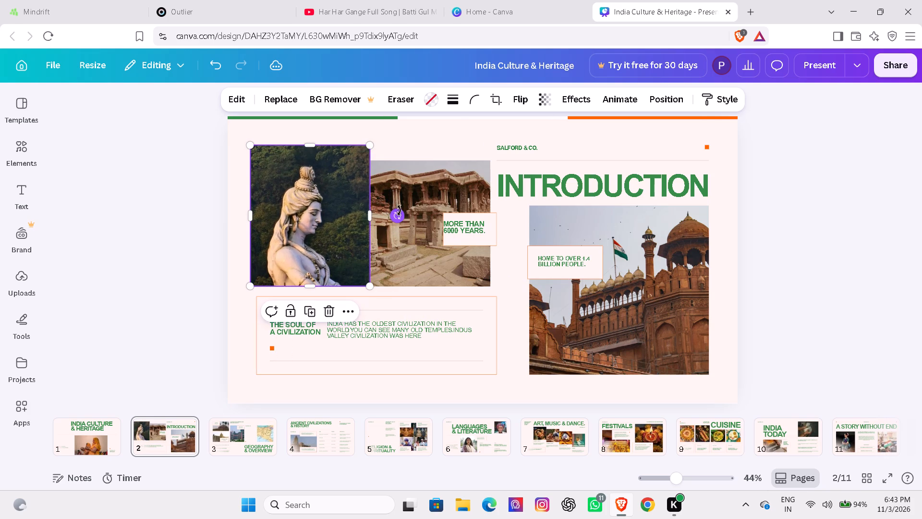
left_click(407, 142)
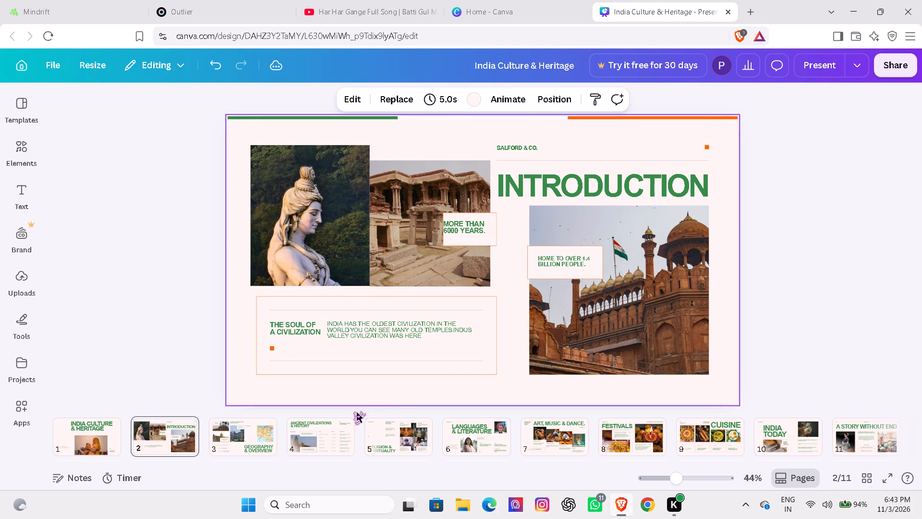
On slide 3, Geography & Overview, enlarge the India map photo up and inward until its top nears the thin line.
left_click(257, 438)
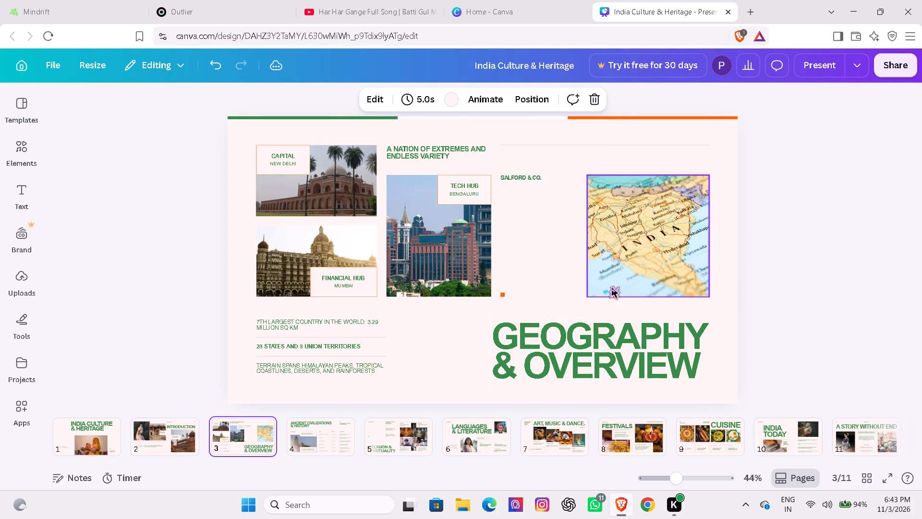
left_click(619, 273)
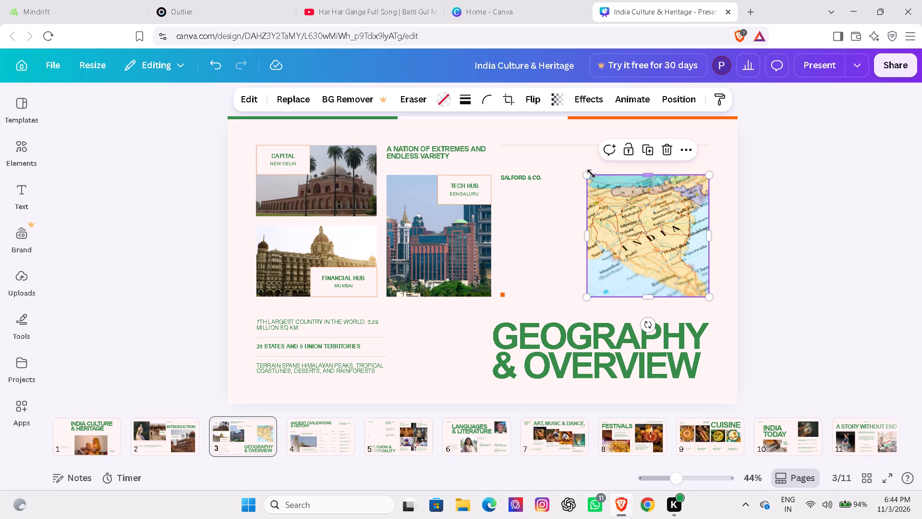
left_click_drag(587, 177, 549, 161)
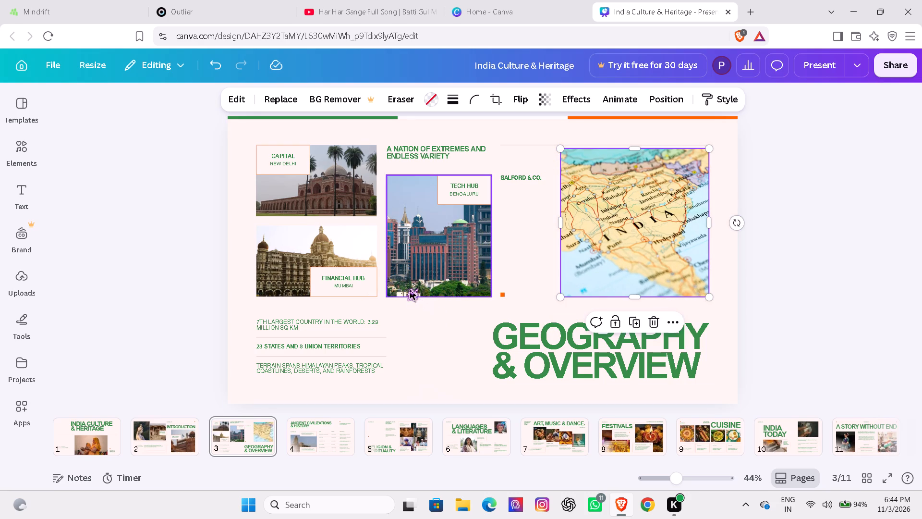
Enlarge the Financial Hub Mumbai photo slightly upward and toward the slide's left edge, keeping a narrow gap below the Capital photo.
left_click(314, 262)
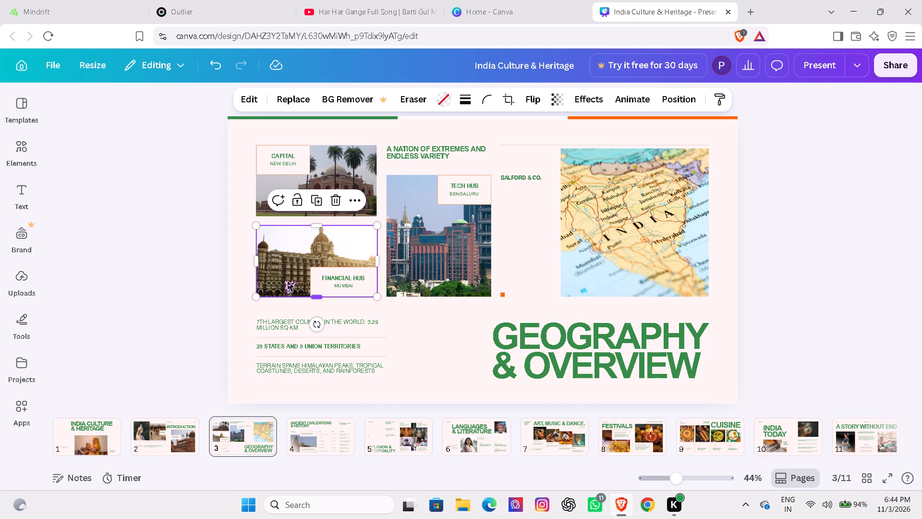
left_click_drag(257, 227, 247, 222)
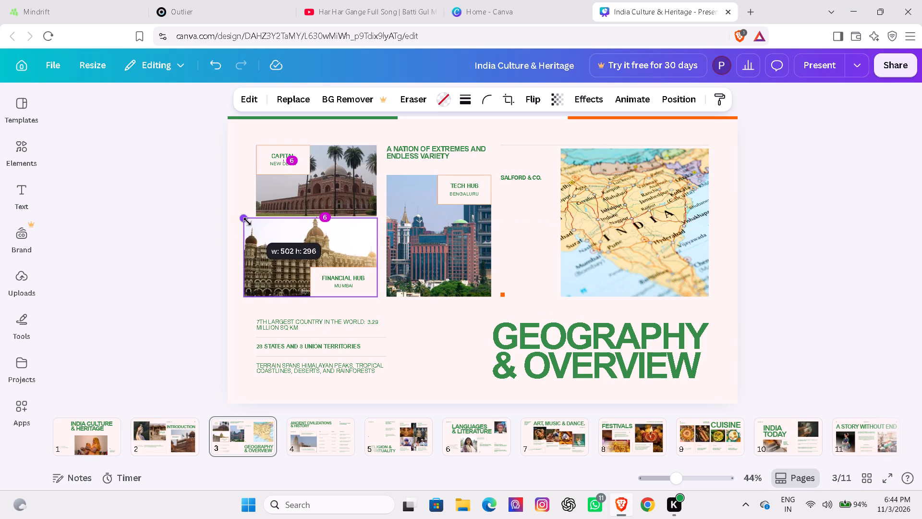
left_click_drag(247, 222, 248, 222)
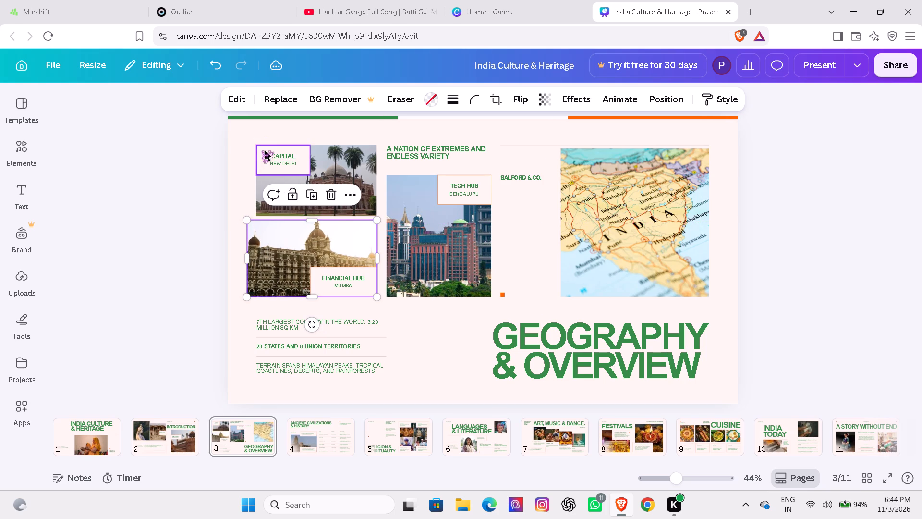
Enlarge the Capital New Delhi photo upward and outward so its left edge aligns with the Mumbai photo.
left_click(326, 165)
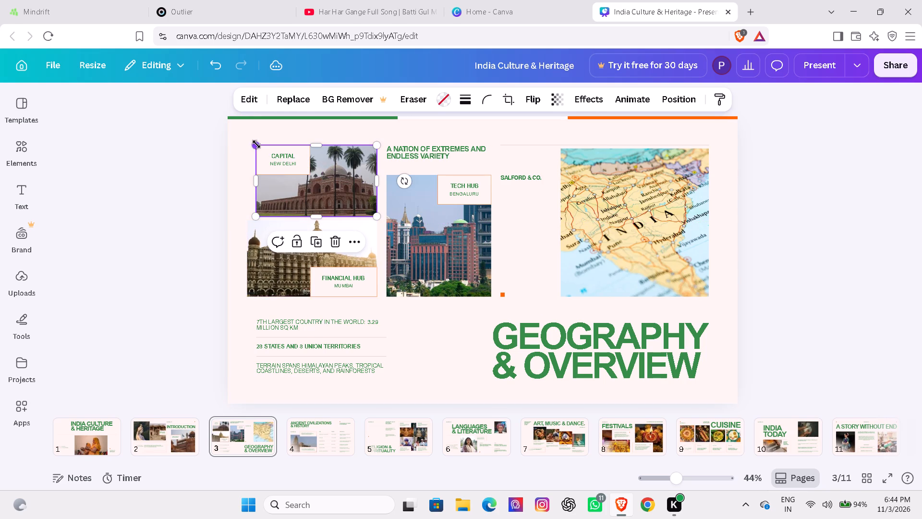
left_click_drag(255, 144, 244, 138)
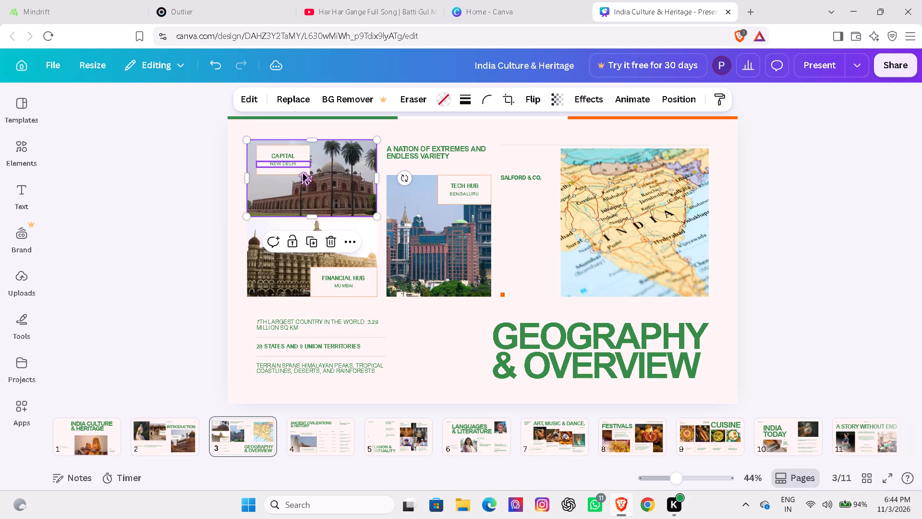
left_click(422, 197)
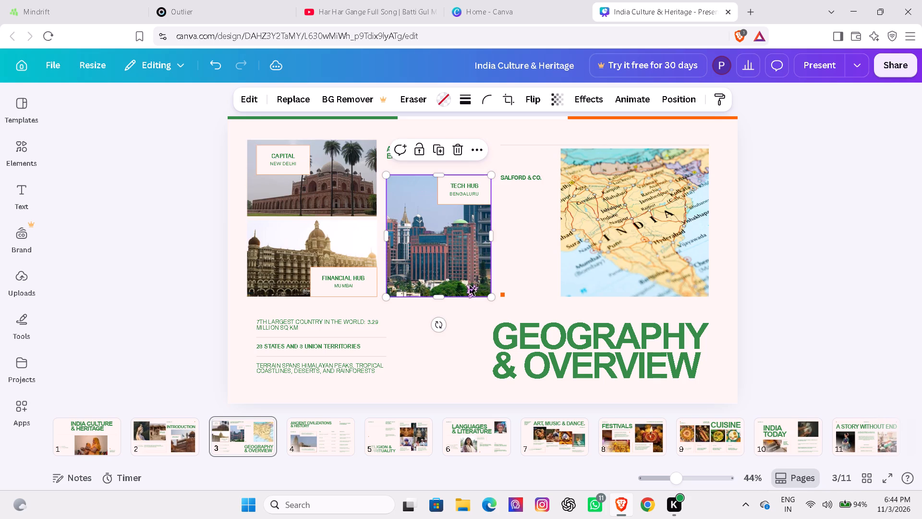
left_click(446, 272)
Delete the SALFORD & CO. text beside the India map.
left_click(521, 181)
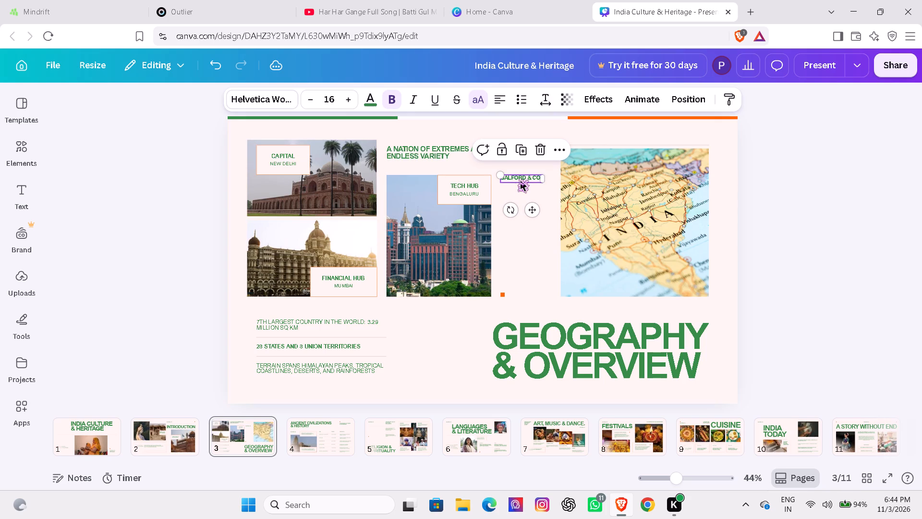
left_click(540, 147)
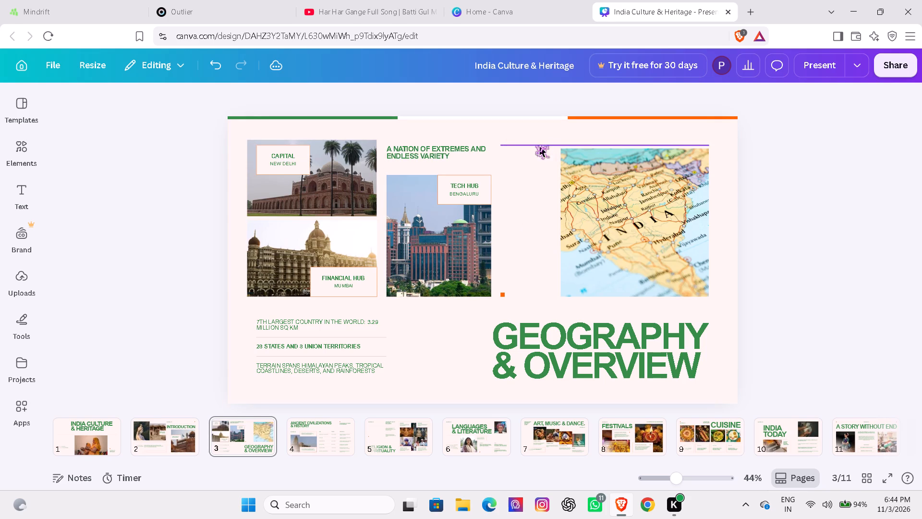
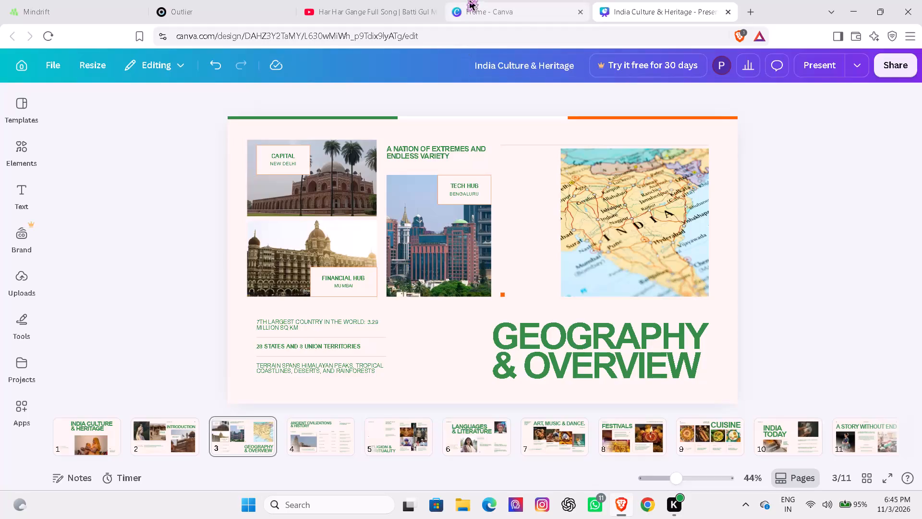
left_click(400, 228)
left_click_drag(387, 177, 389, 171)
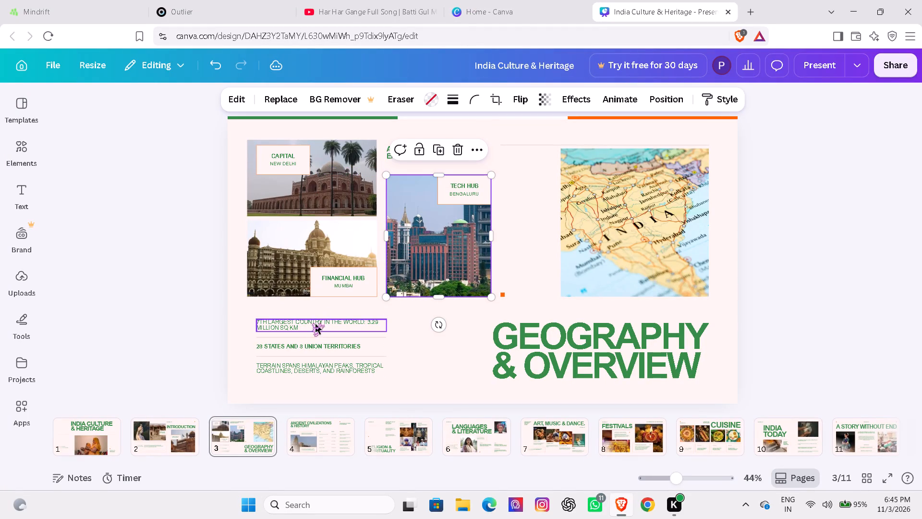
Replace the terrain sentence at the bottom of the fact list with "very beautiful cities".
left_click(315, 368)
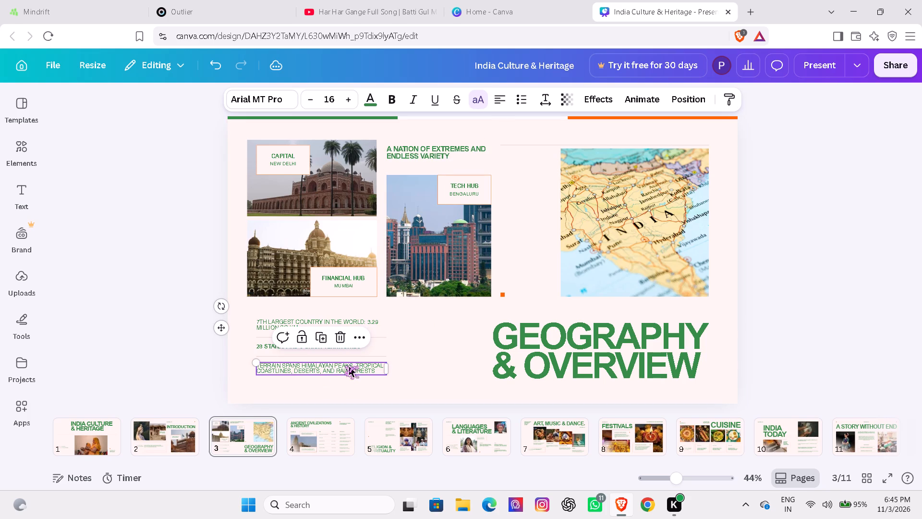
left_click(370, 368)
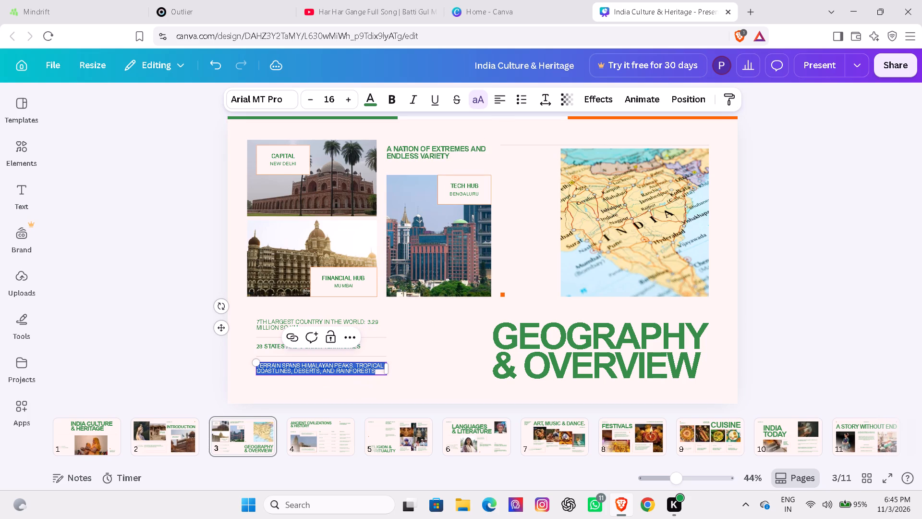
key("BackSpace")
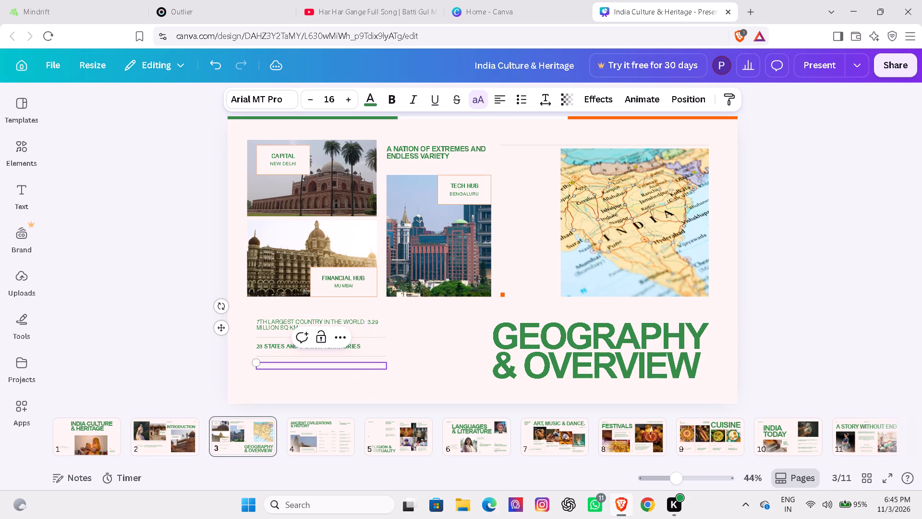
key("v")
type("ery beaut")
type("iful cit")
type("ies")
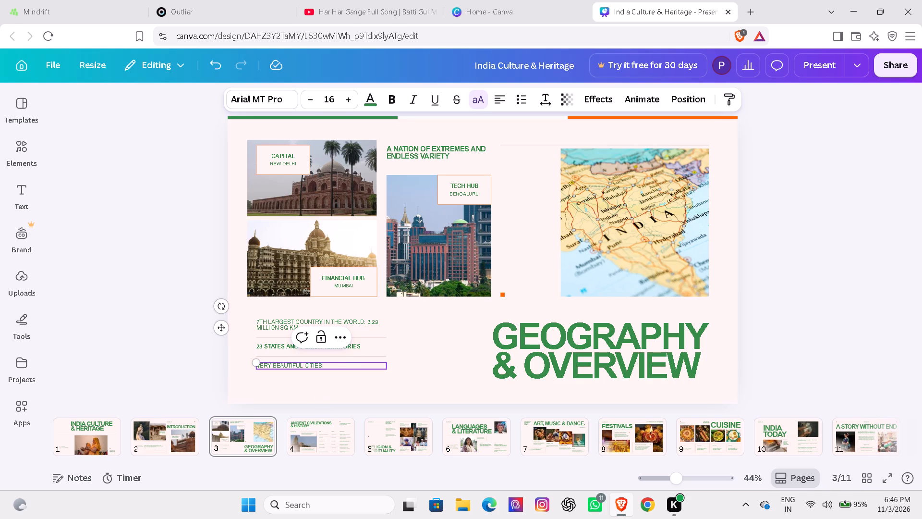
left_click(363, 347)
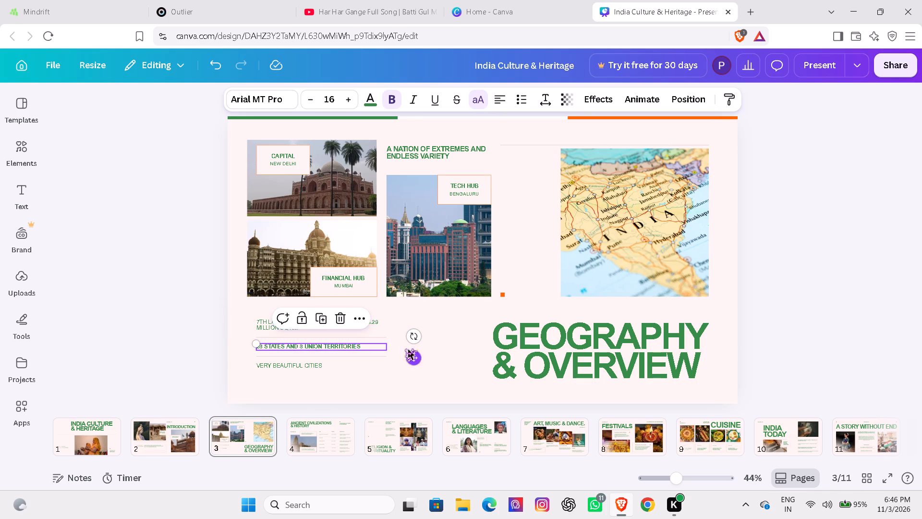
left_click(406, 309)
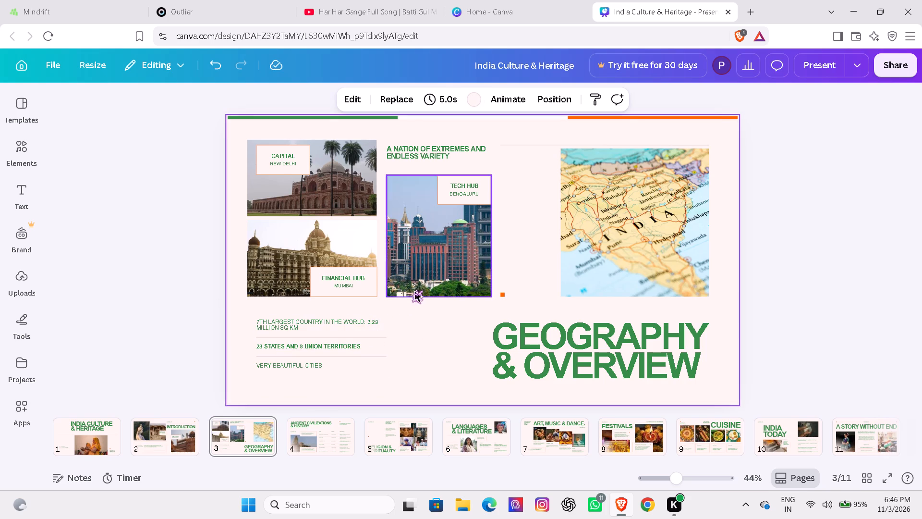
Shorten the large slide title to GEOGRAPHY by removing "& OVERVIEW".
left_click(705, 355)
left_click(704, 356)
left_click(700, 363)
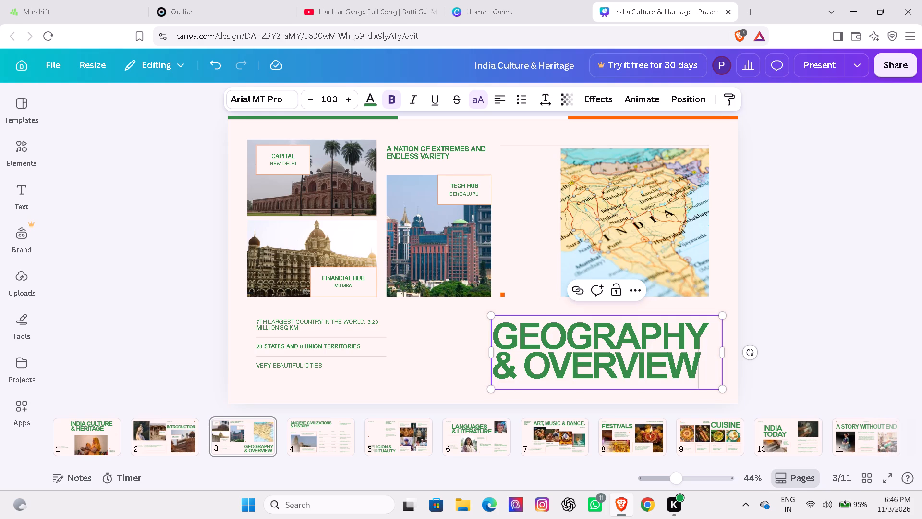
left_click(700, 363)
key("BackSpace")
key("BackSpace")
key("BackSpace")
key("BackSpace")
key("BackSpace")
key("BackSpace")
key("BackSpace")
key("BackSpace")
key("BackSpace")
key("BackSpace")
key("BackSpace")
key("BackSpace")
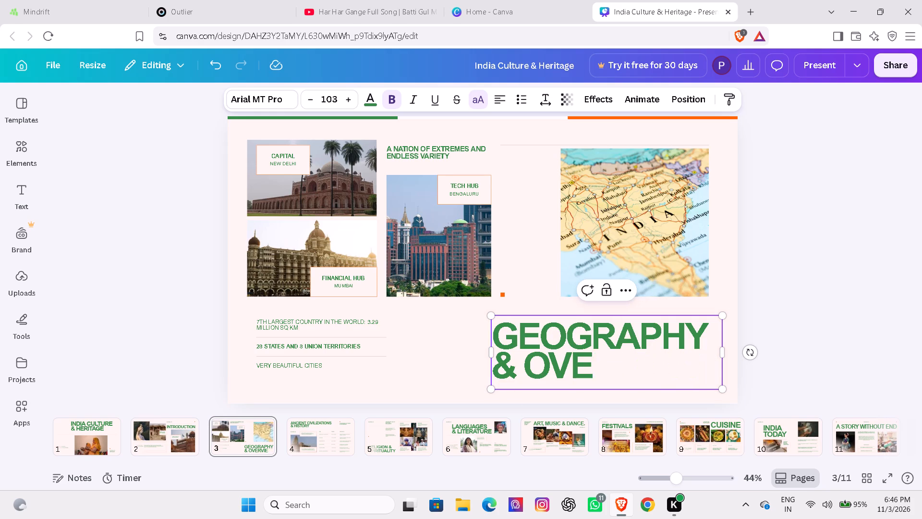
key("y")
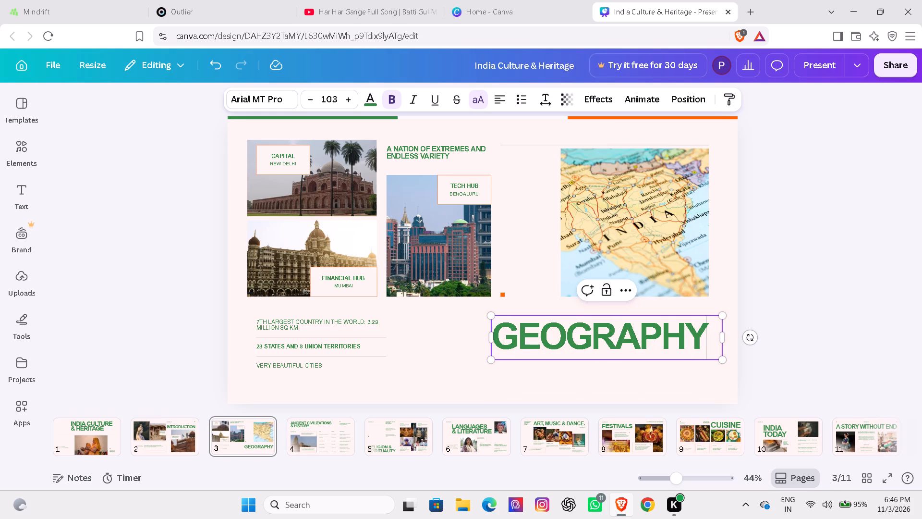
Change the font of the whole GEOGRAPHY title to Roboto Mono.
left_click_drag(496, 331, 679, 335)
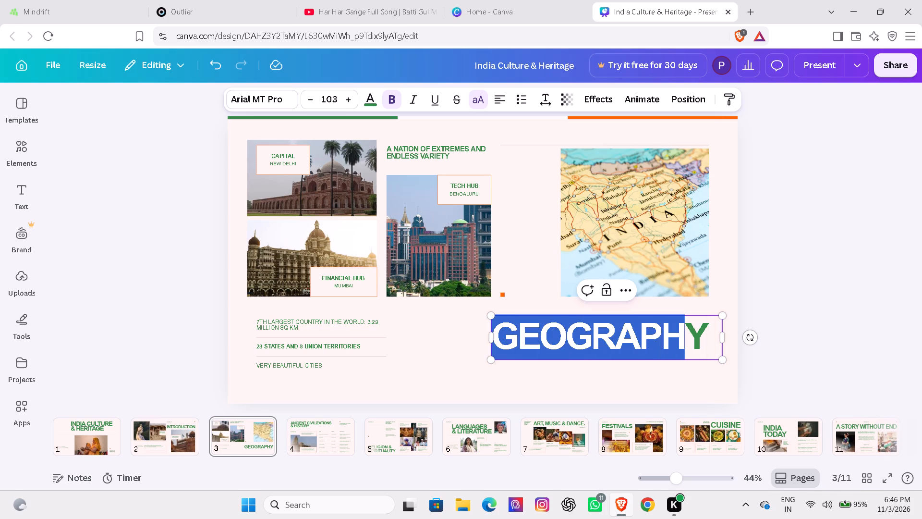
left_click_drag(679, 335, 697, 337)
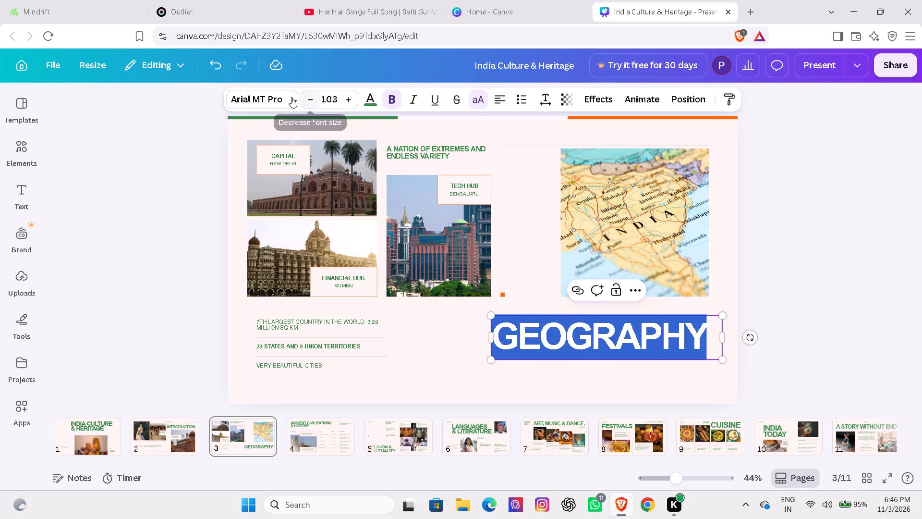
left_click(287, 97)
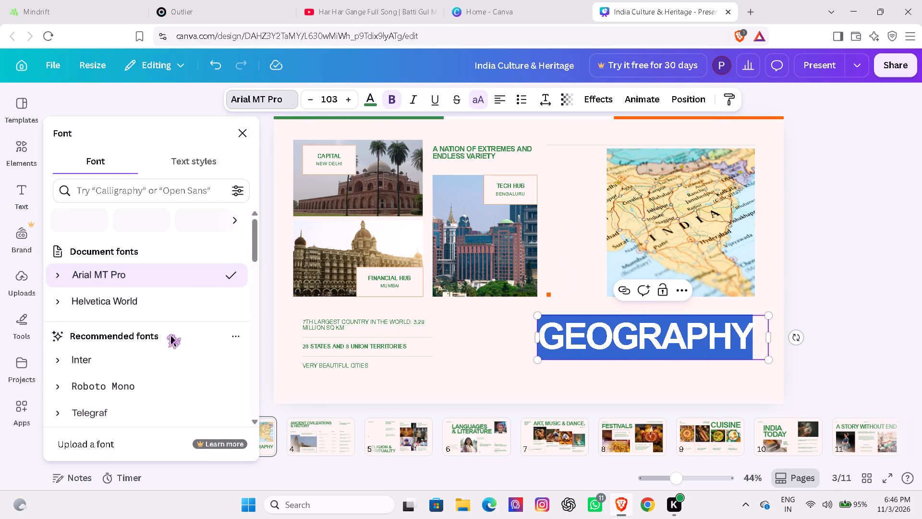
left_click(138, 390)
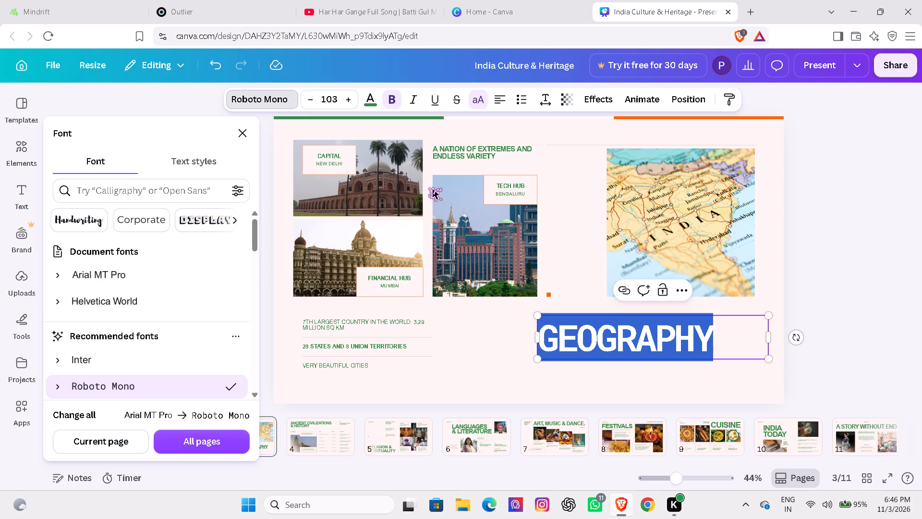
left_click(456, 349)
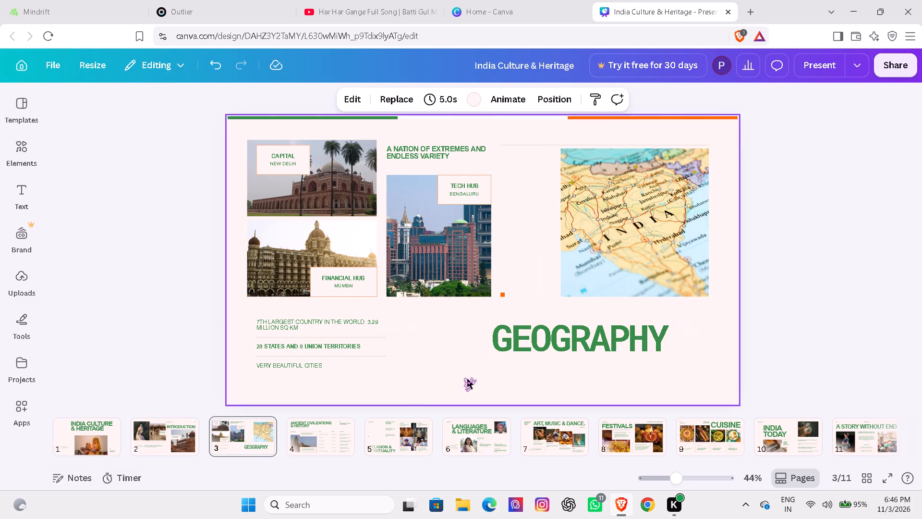
On slide 4, Ancient Civilizations & History, delete the SALFORD & CO. text above the temple photo.
left_click(311, 430)
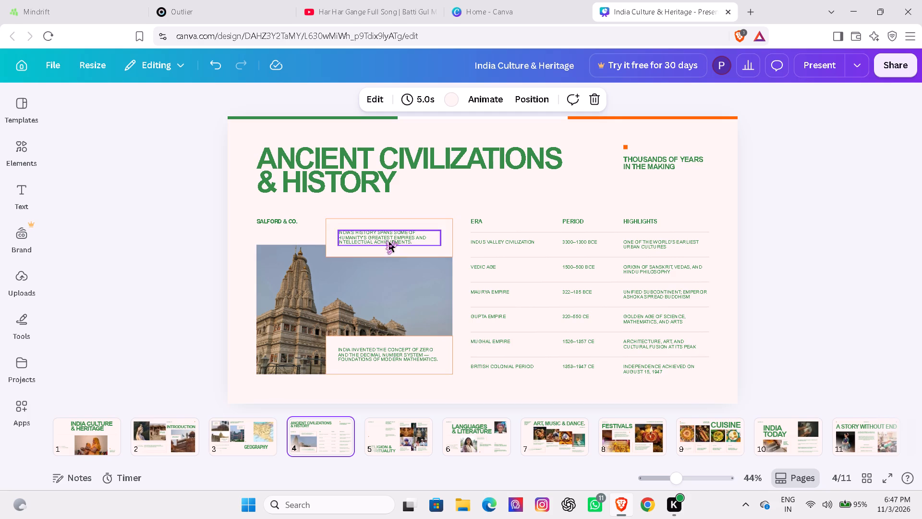
left_click(283, 221)
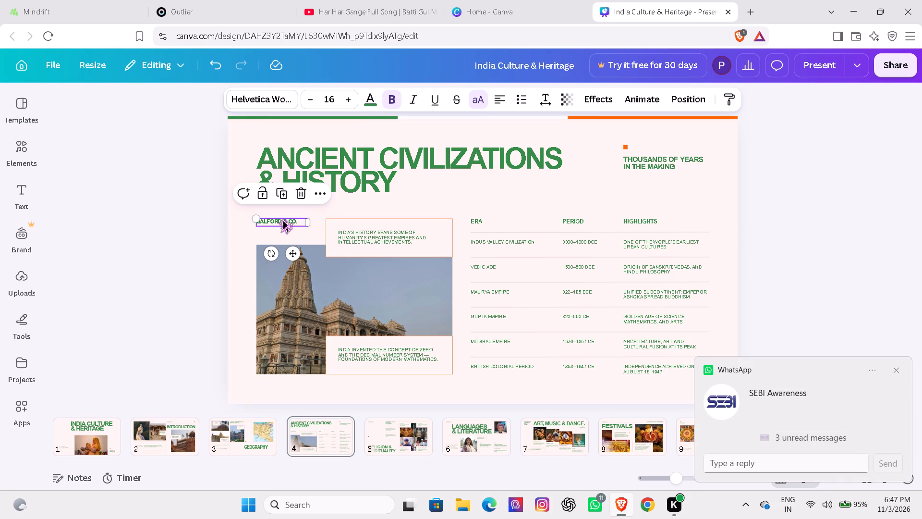
key("Delete")
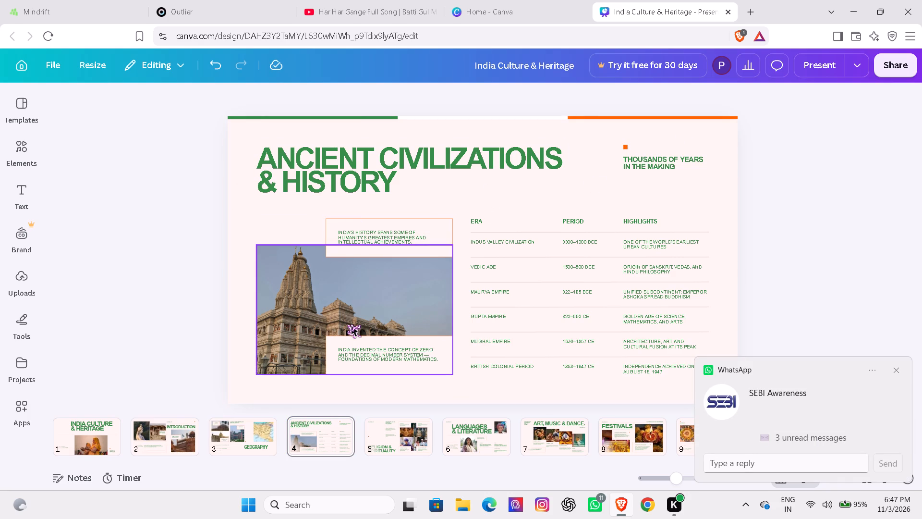
Delete the "India's history spans" text and the outlined box behind it at the top of the temple photo.
left_click(377, 245)
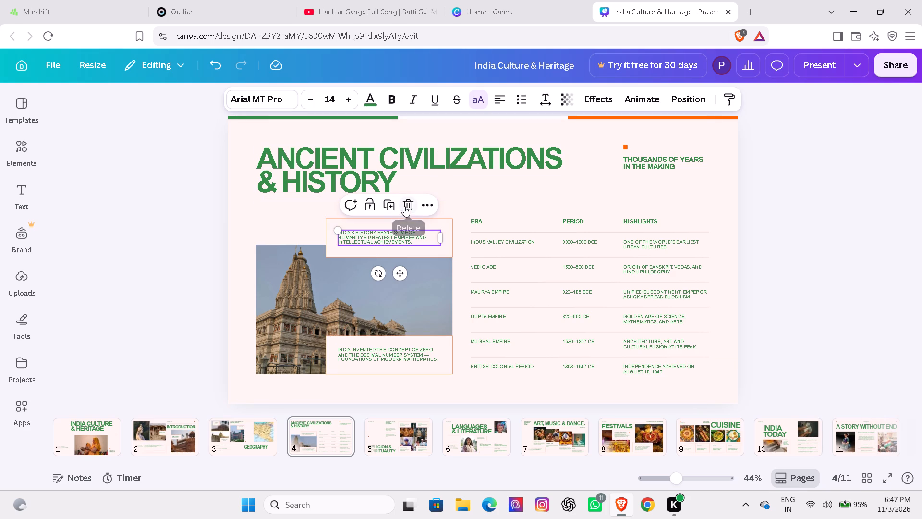
left_click(404, 206)
left_click(365, 222)
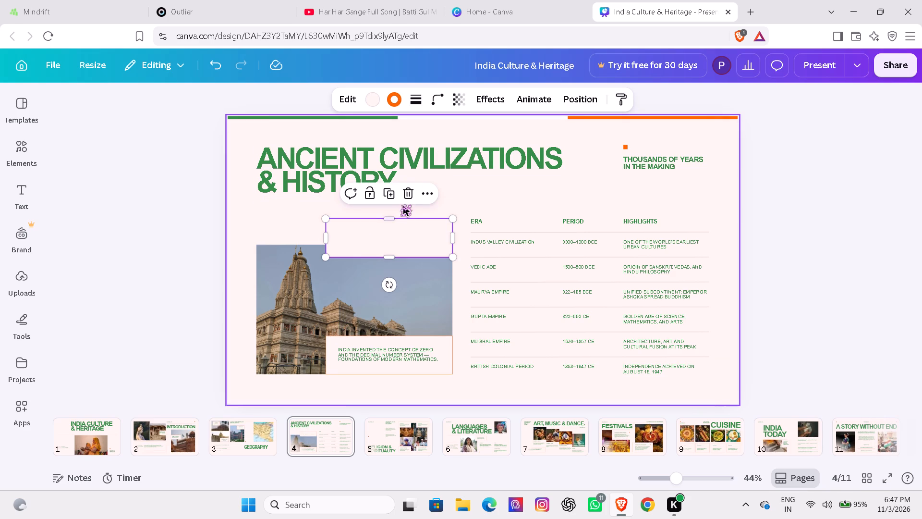
left_click(407, 189)
Enlarge the temple photo upward and toward the slide's left edge, keeping a margin at the edge and space below the title.
left_click(271, 260)
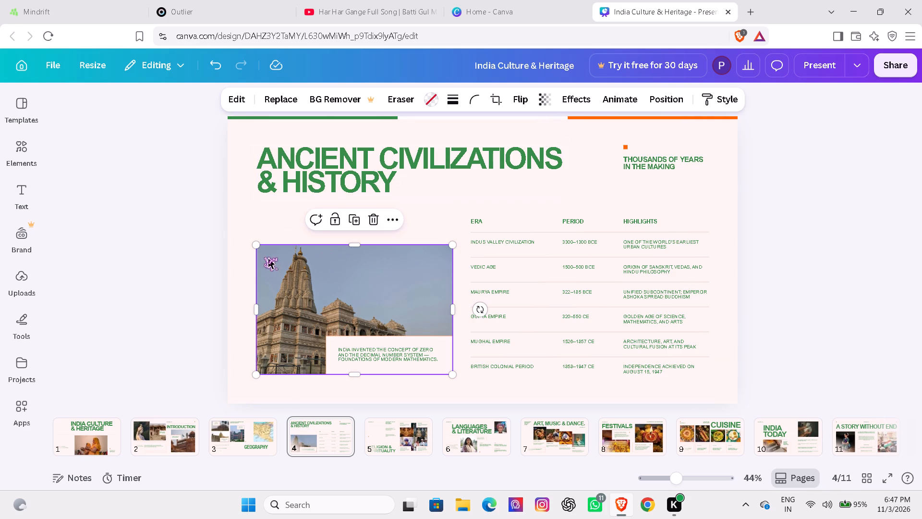
left_click_drag(255, 247, 232, 213)
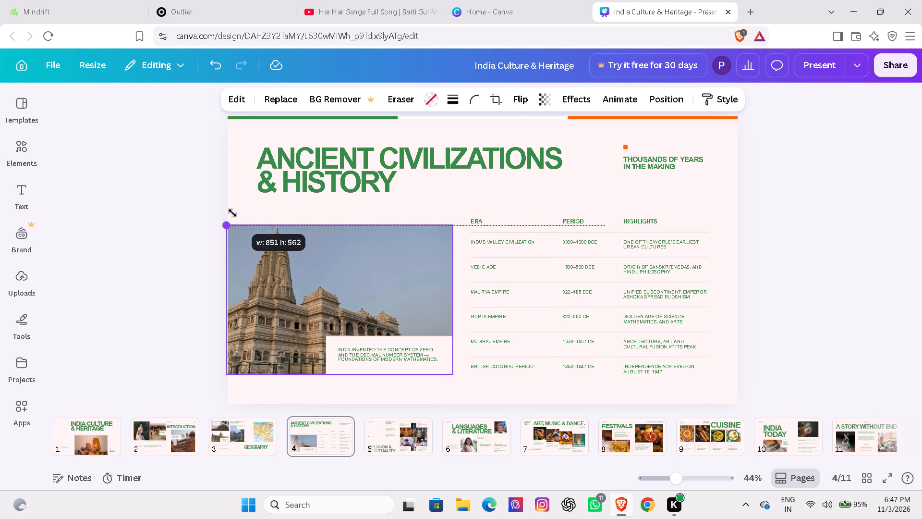
left_click_drag(232, 213, 244, 225)
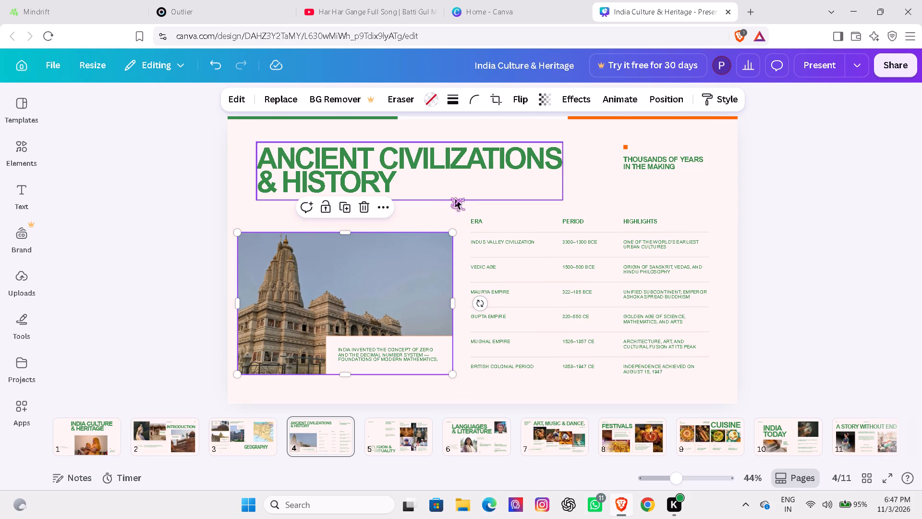
left_click(455, 199)
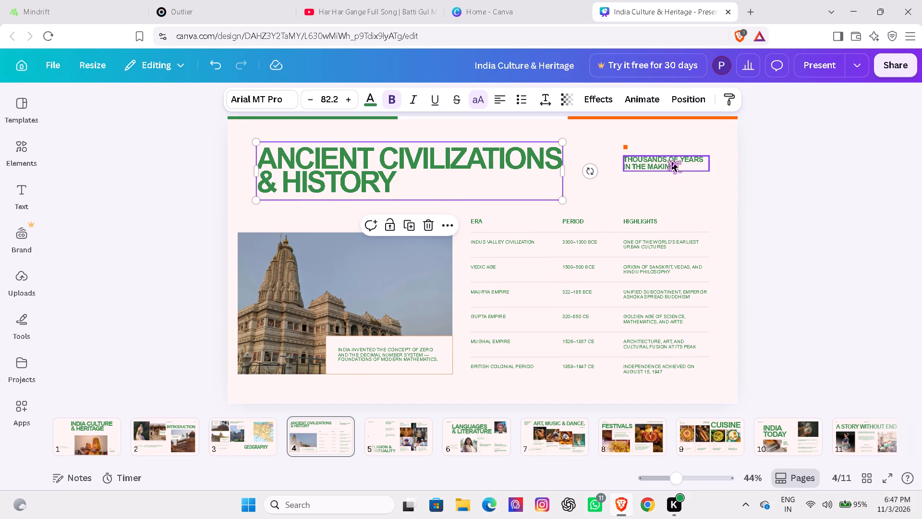
Insert "of development" after "Thousands of years" in the subheading beside the slide title.
left_click(676, 164)
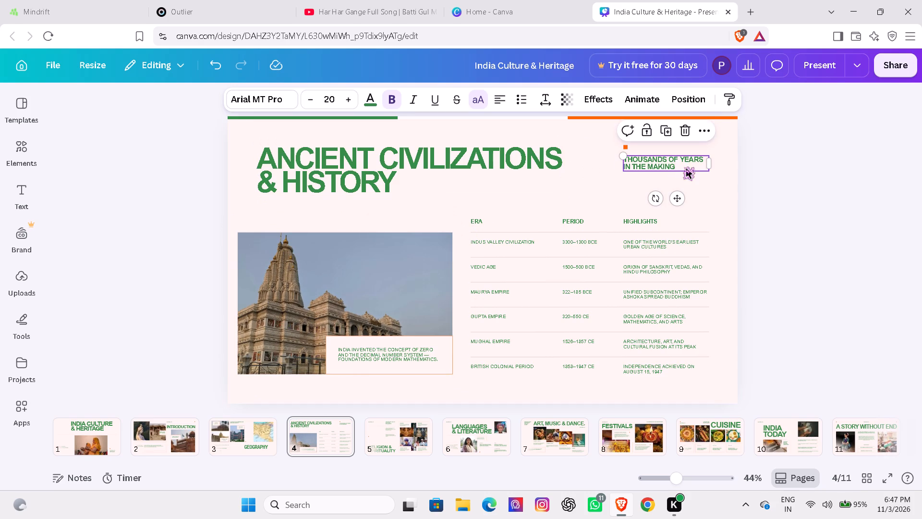
left_click(699, 157)
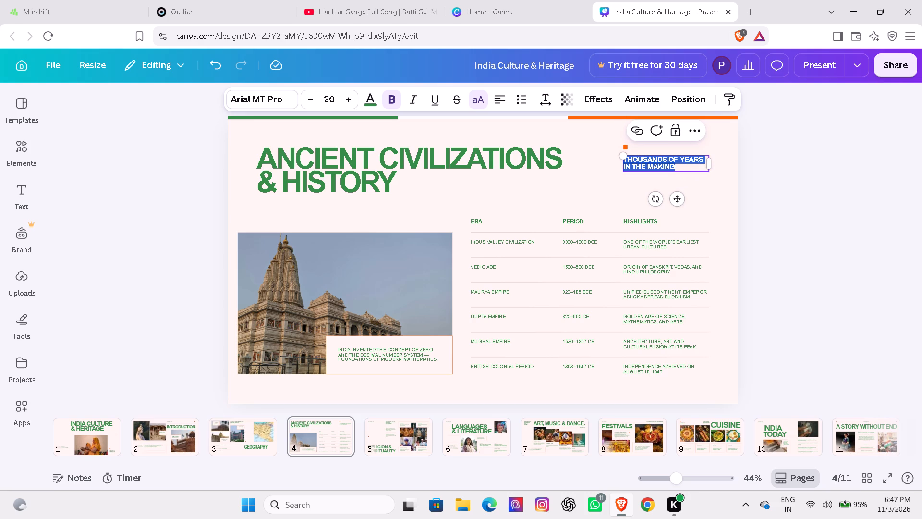
left_click(699, 162)
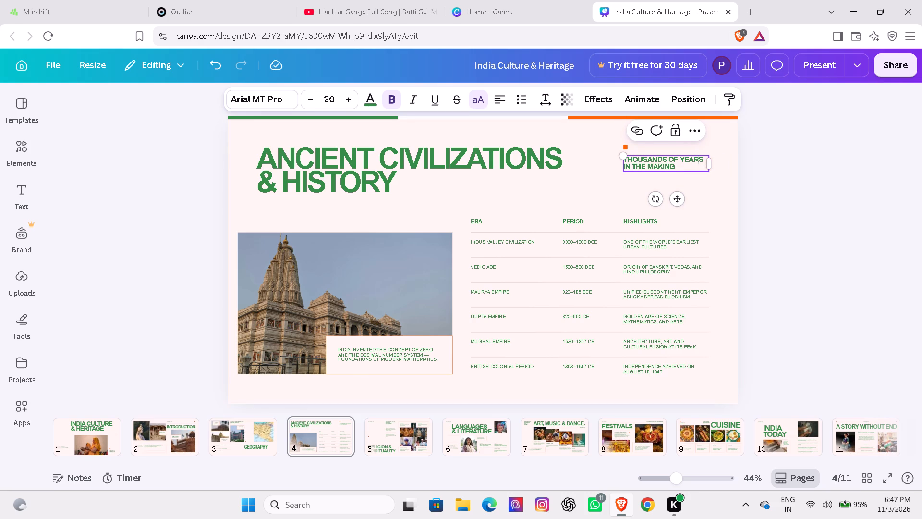
left_click(703, 158)
key("space")
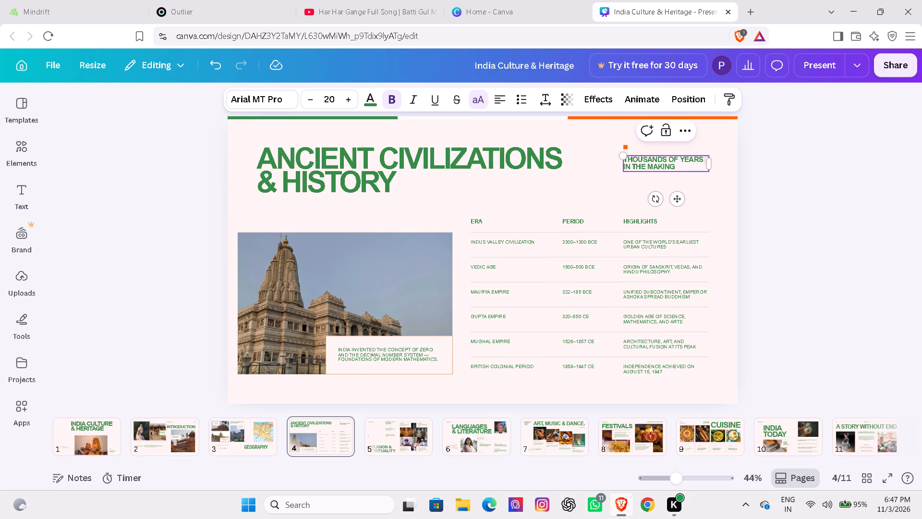
type("of develop")
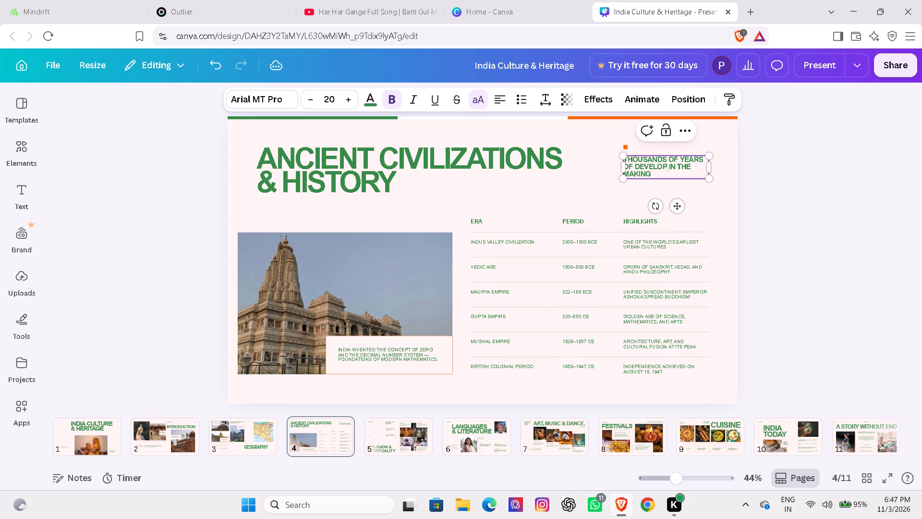
type("me")
type("nt")
key("space")
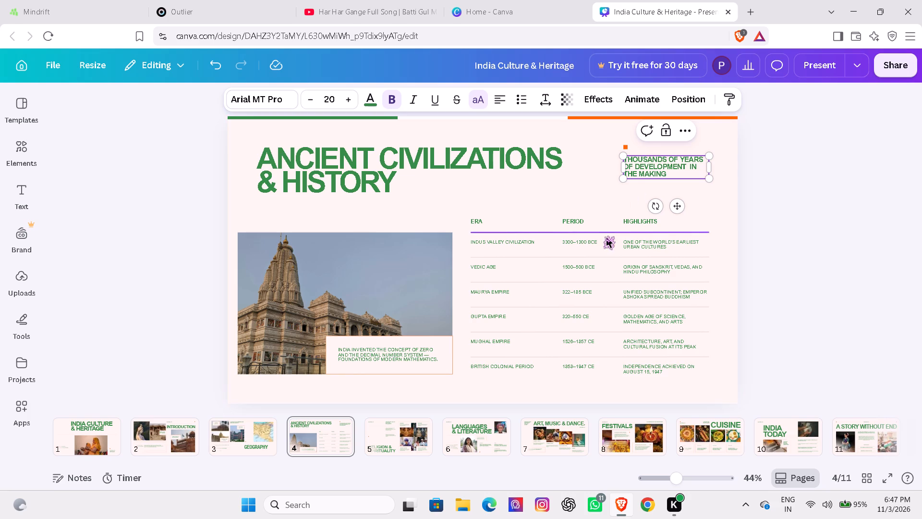
Enlarge the caption text in the box on the temple photo slightly, to font size 15.1.
left_click(437, 359)
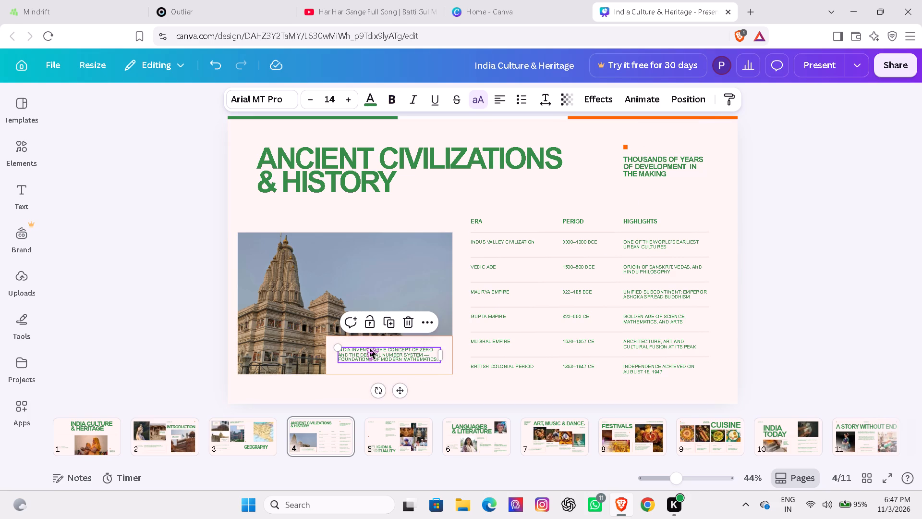
left_click(339, 346)
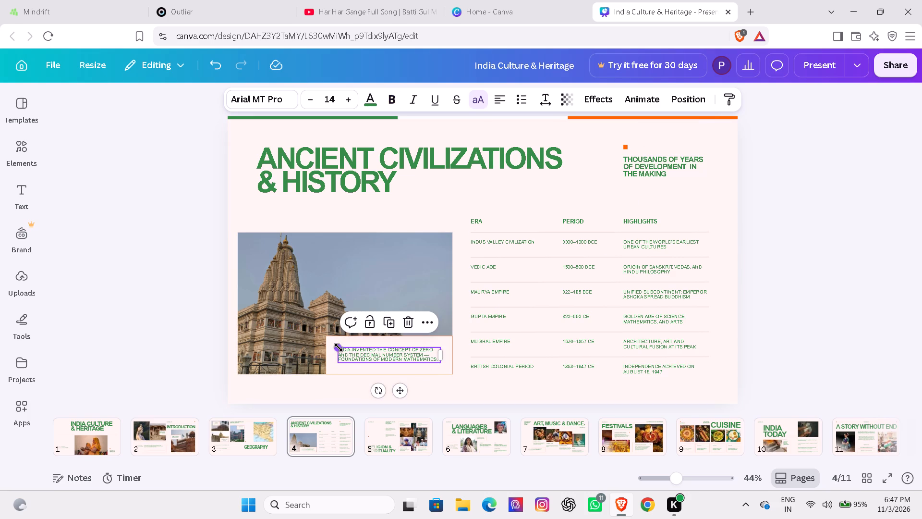
left_click_drag(339, 347, 332, 340)
Clear the caption about the concept of zero on the temple photo and start its new text with "India inv".
left_click(340, 350)
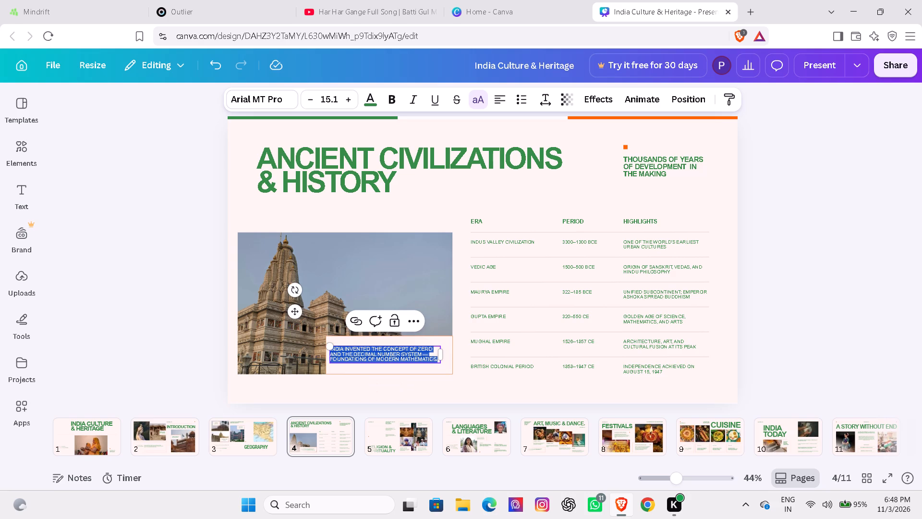
key("Delete")
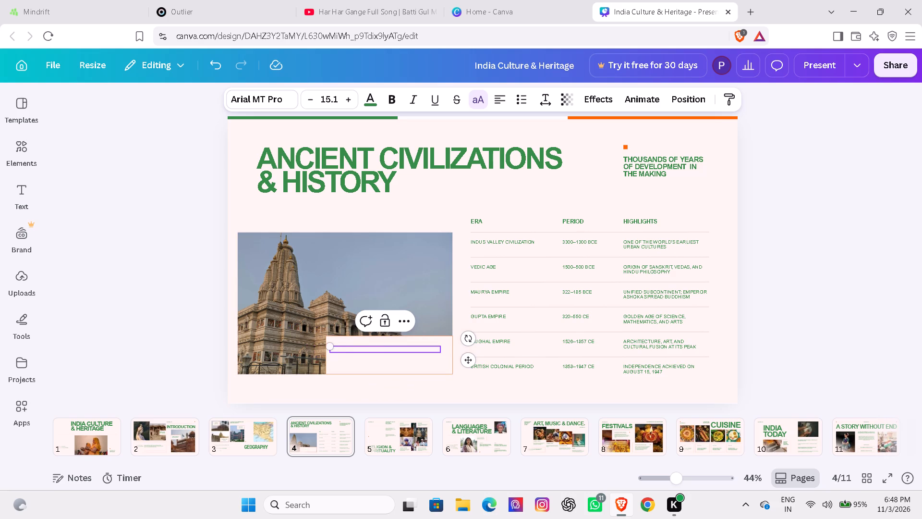
left_click(337, 350)
key("i")
key("n")
type("dia in")
key("v")
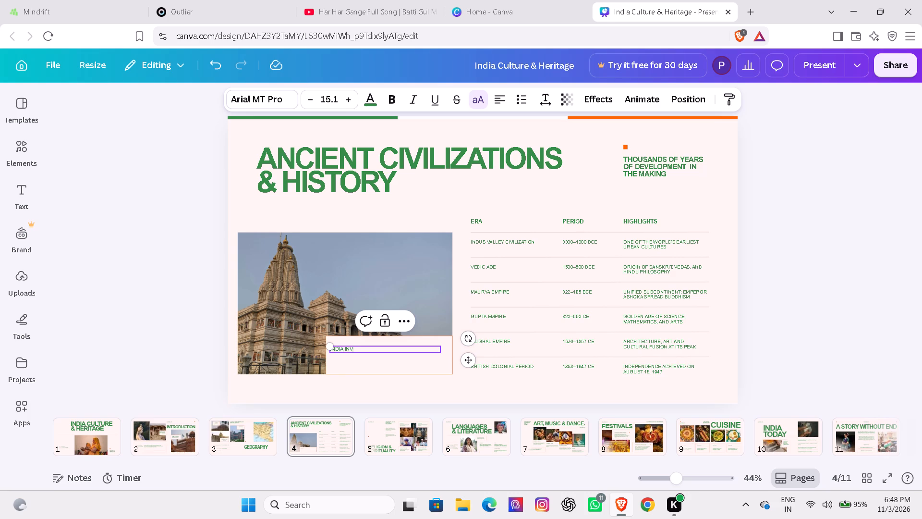
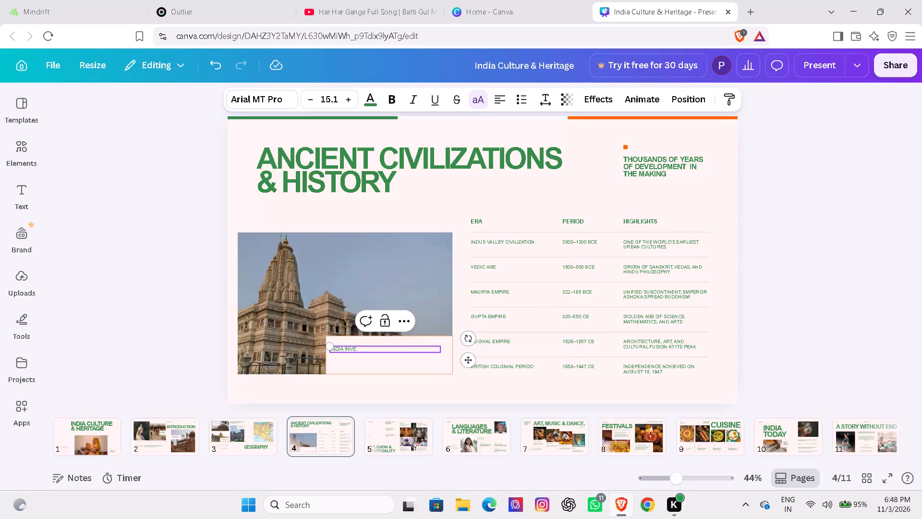
Complete the caption in the box on the temple photo so it reads "India invented the concept of zero".
type("nt")
type("ed th")
type("e")
key("space")
key("c")
type("om")
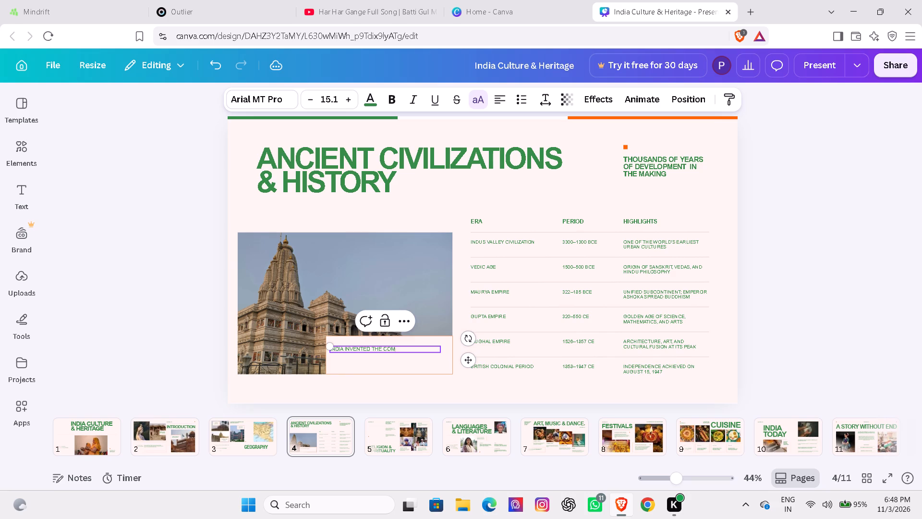
key("BackSpace")
type("nce")
type("pt")
key("space")
type("of zer")
key("o")
left_click(370, 359)
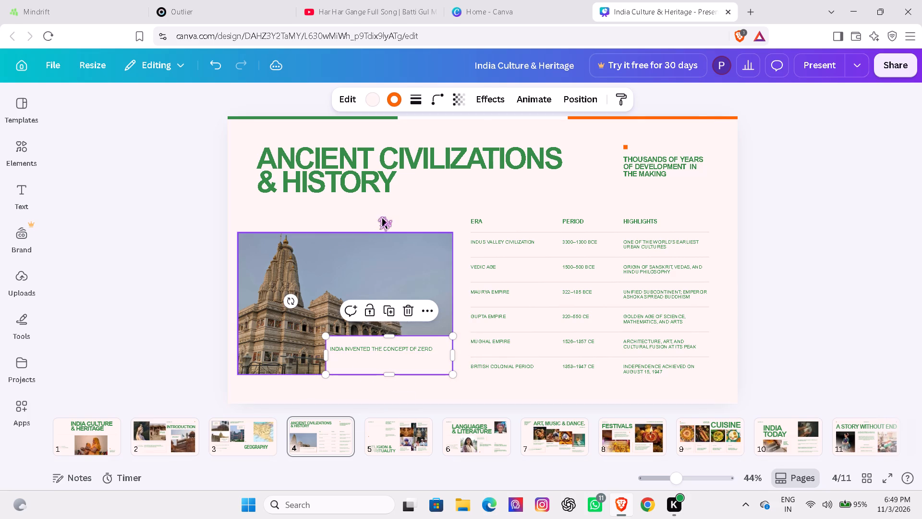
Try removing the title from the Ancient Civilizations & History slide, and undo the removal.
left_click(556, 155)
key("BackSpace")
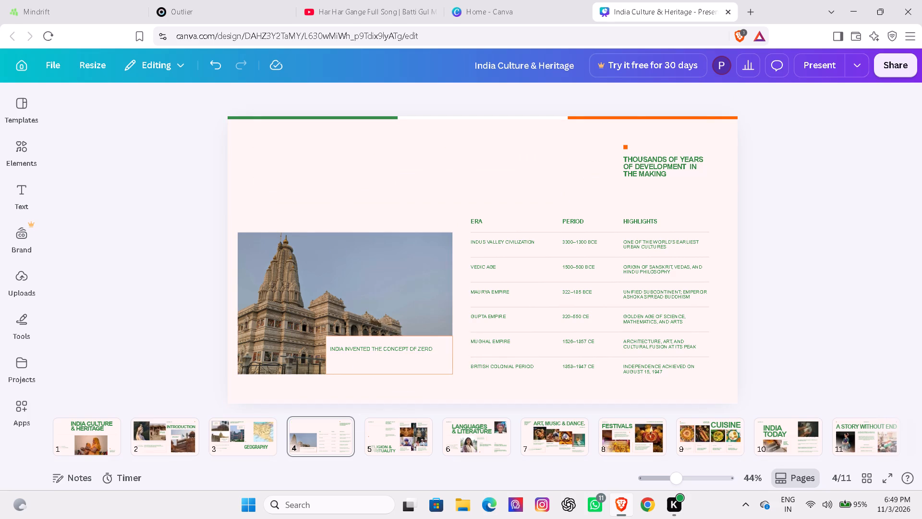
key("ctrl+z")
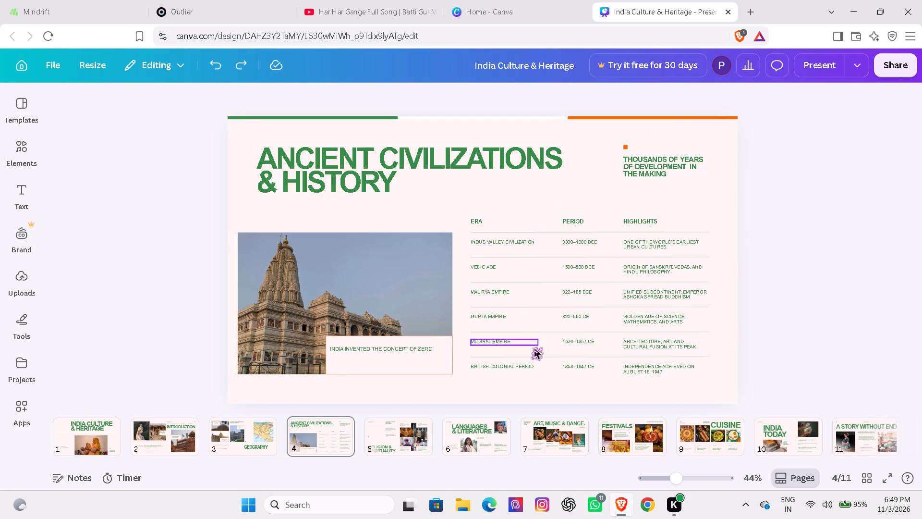
On the Religion & Spirituality slide, delete the "Salford & Co." label and the "The Birthplace of Faith and Philosophy" heading.
left_click(400, 442)
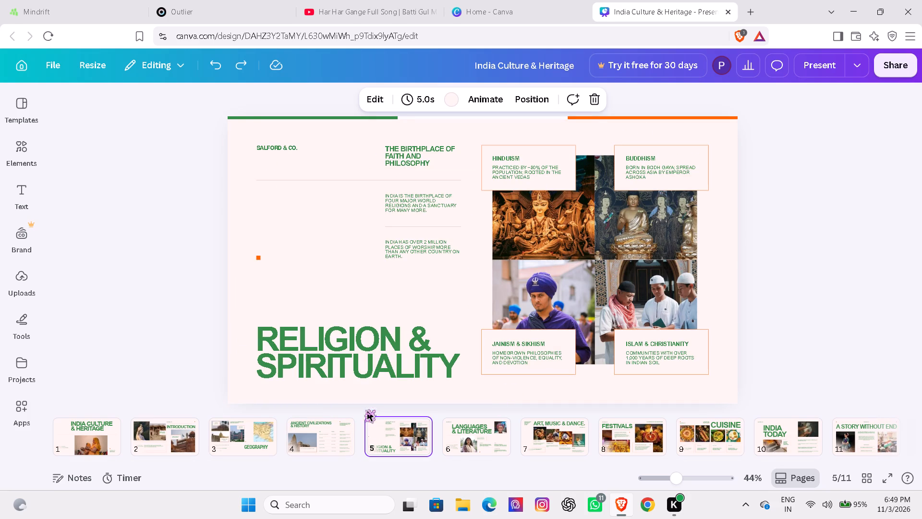
left_click(281, 149)
left_click(305, 174)
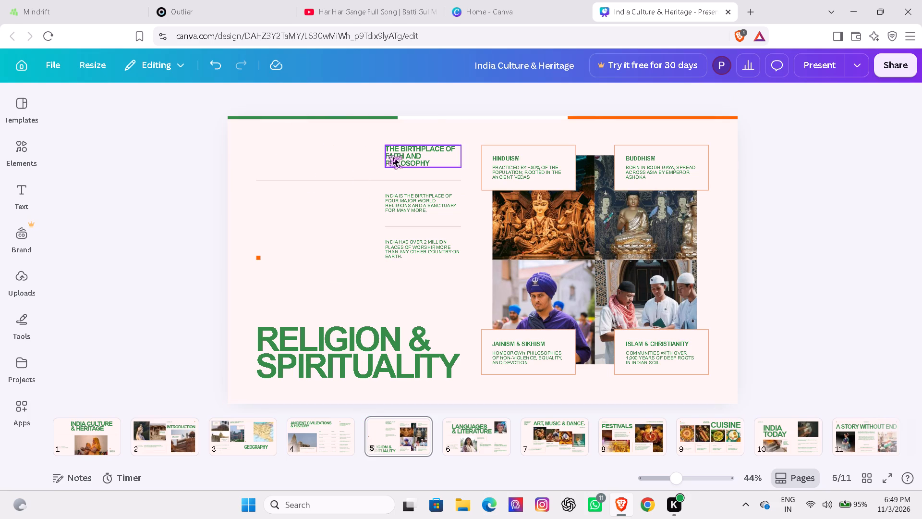
left_click(397, 155)
left_click(438, 193)
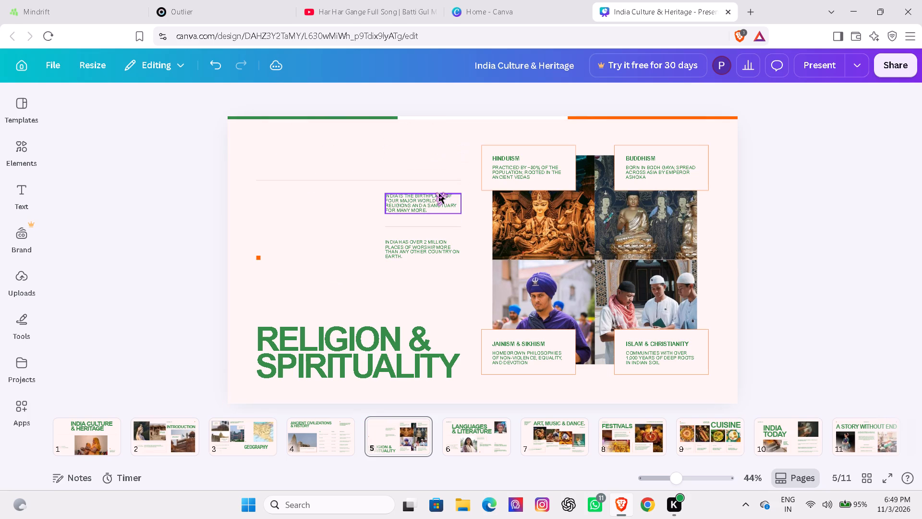
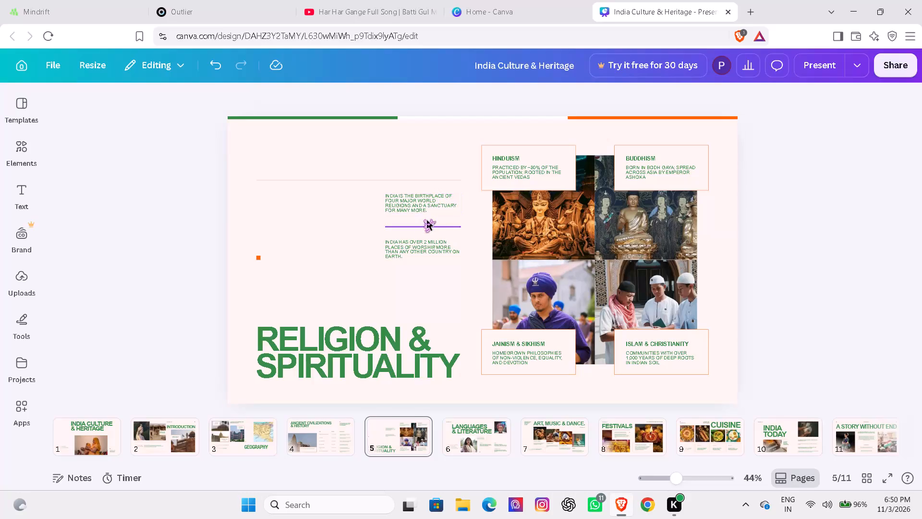
Delete the two small paragraphs about world religions and places of worship, along with the divider line between them.
left_click(441, 193)
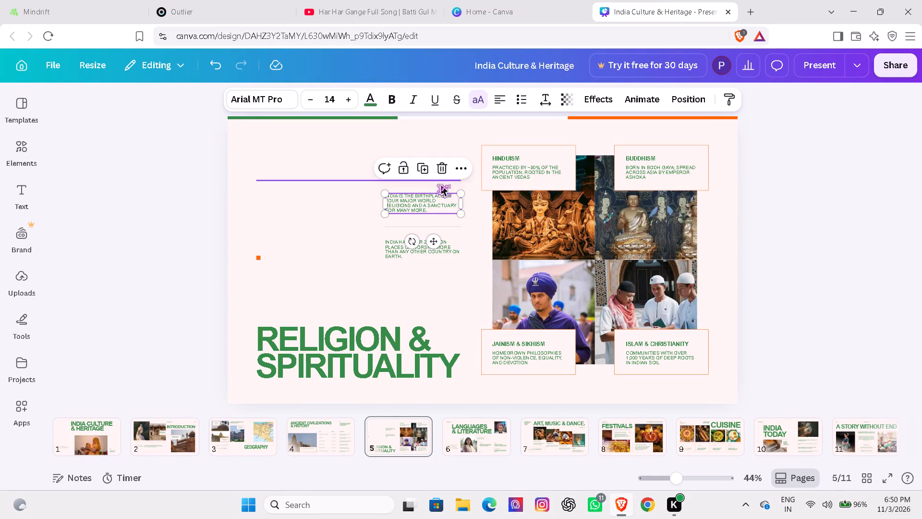
left_click(441, 178)
left_click(435, 234)
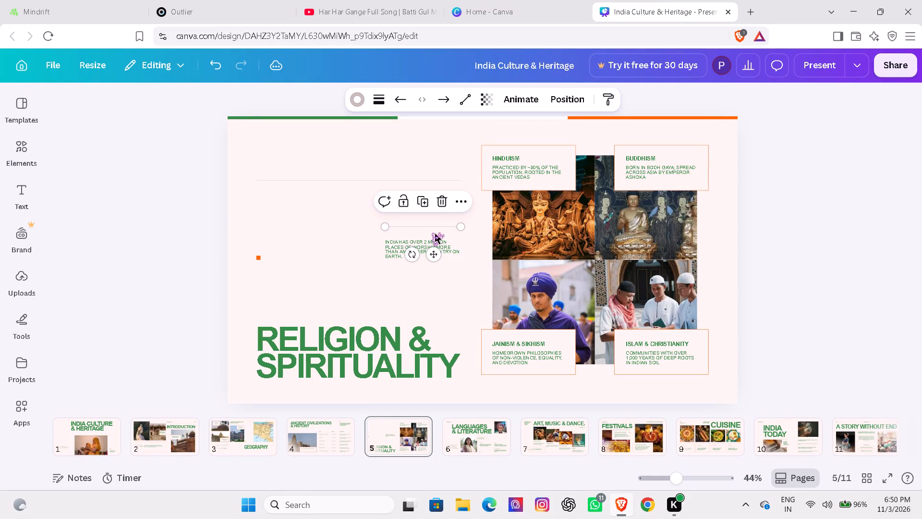
left_click(438, 207)
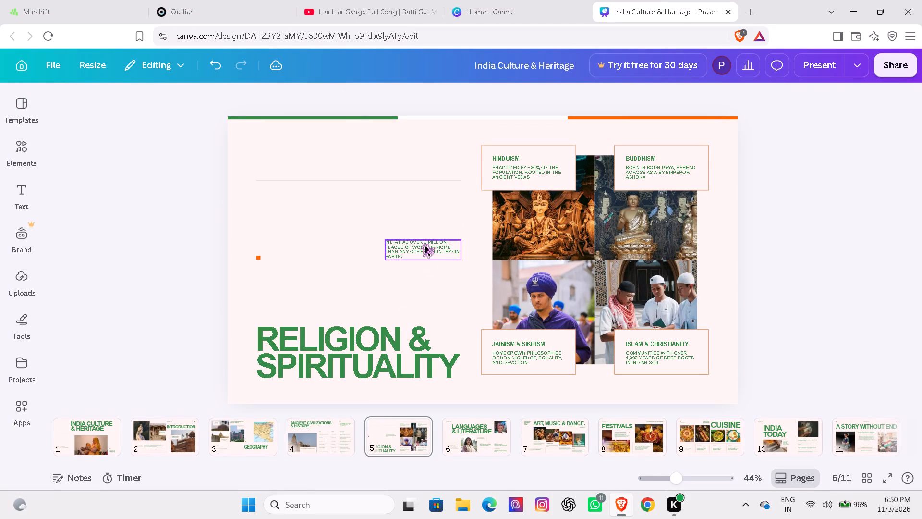
left_click(425, 242)
left_click(442, 217)
Move the "Religion & Spirituality" title up to the thin line near the slide's top and resize it slightly to font size 95.2.
left_click(359, 335)
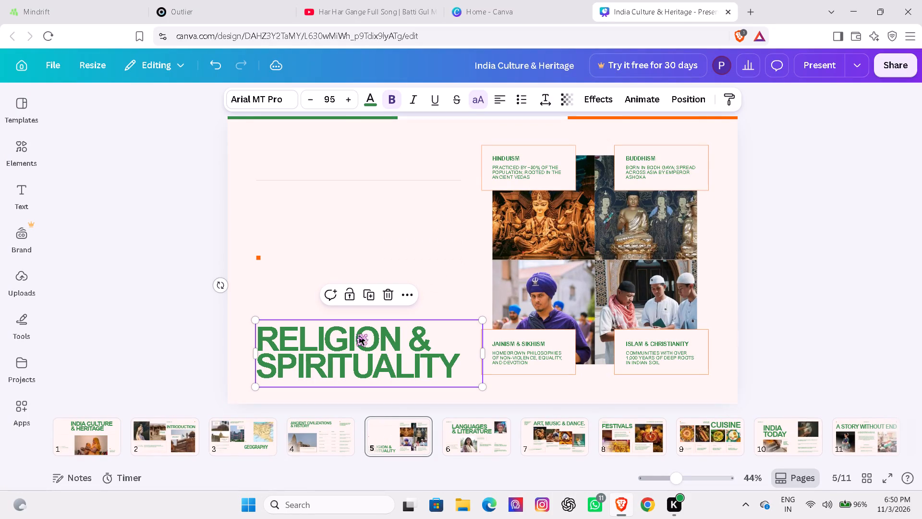
left_click_drag(356, 339, 345, 181)
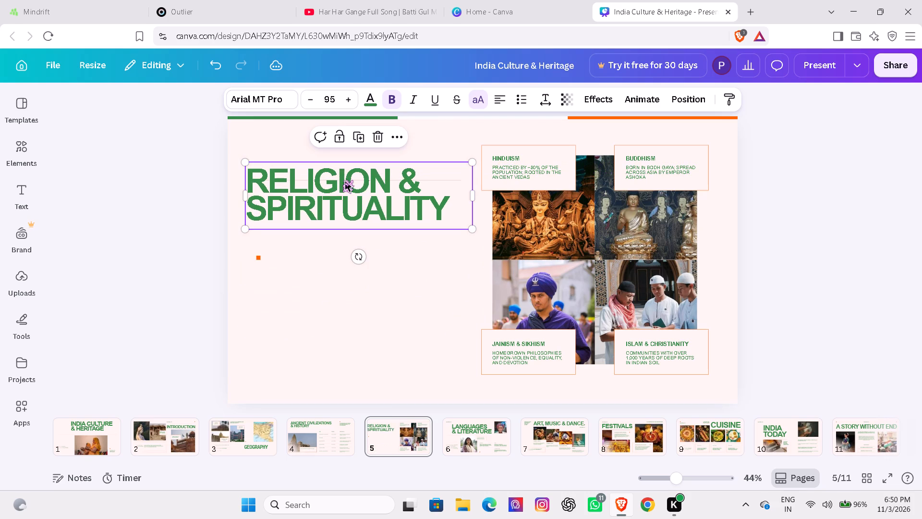
left_click_drag(469, 227, 466, 236)
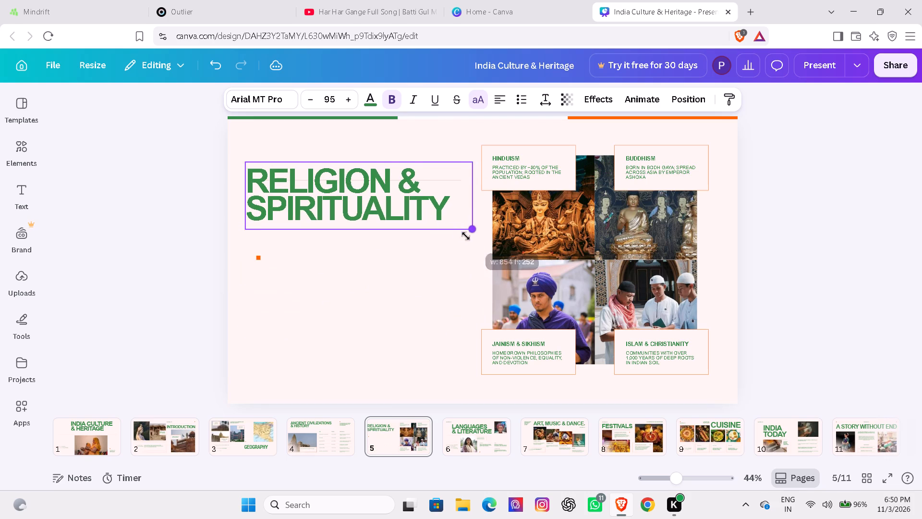
left_click_drag(466, 236, 464, 236)
left_click_drag(472, 226, 469, 233)
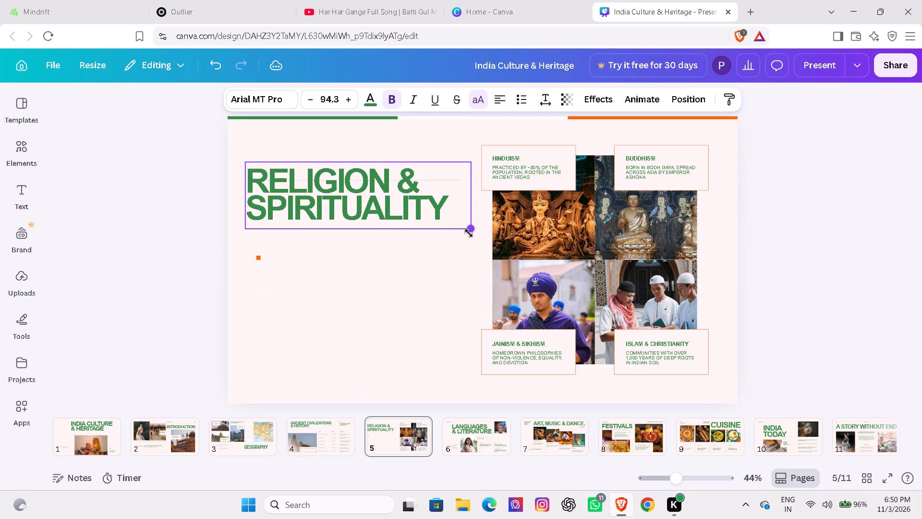
left_click_drag(469, 233, 467, 248)
Split the title over three lines, with the "&" on its own line, indented toward the middle.
left_click(397, 180)
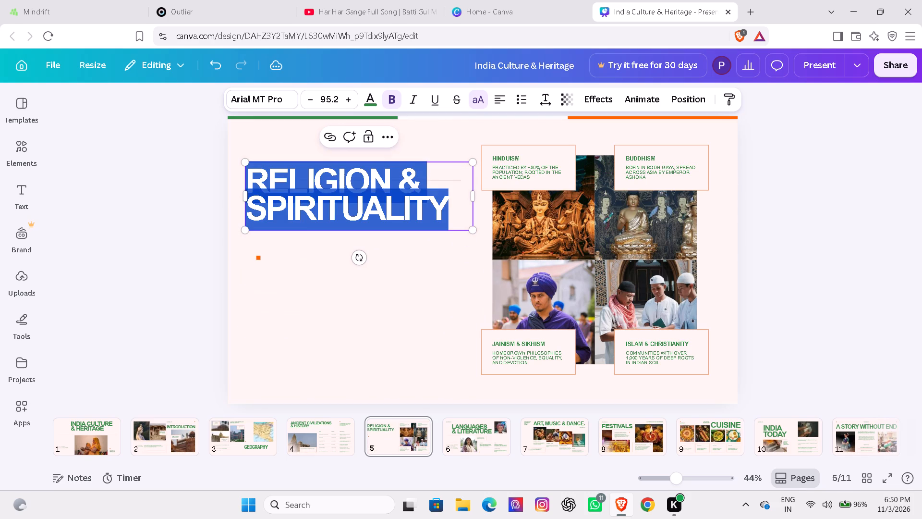
left_click(397, 180)
key("Return")
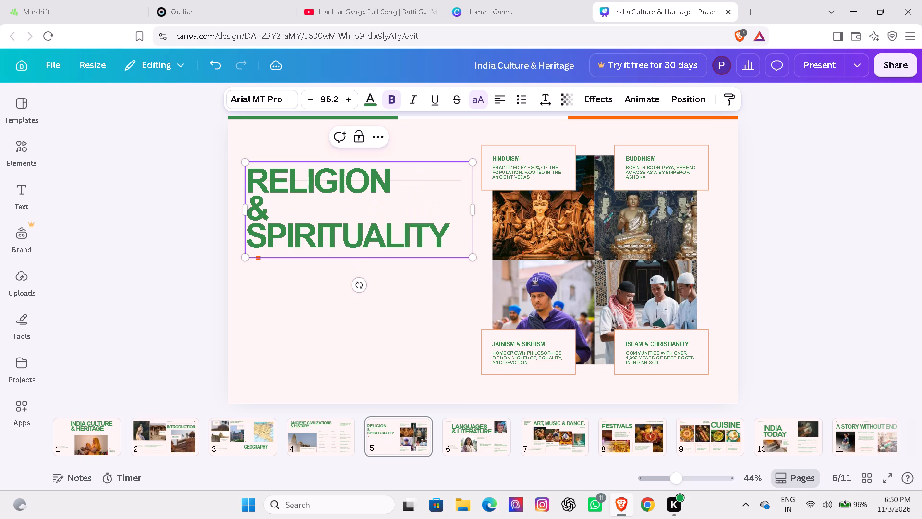
left_click(248, 204)
key("space")
key("space")
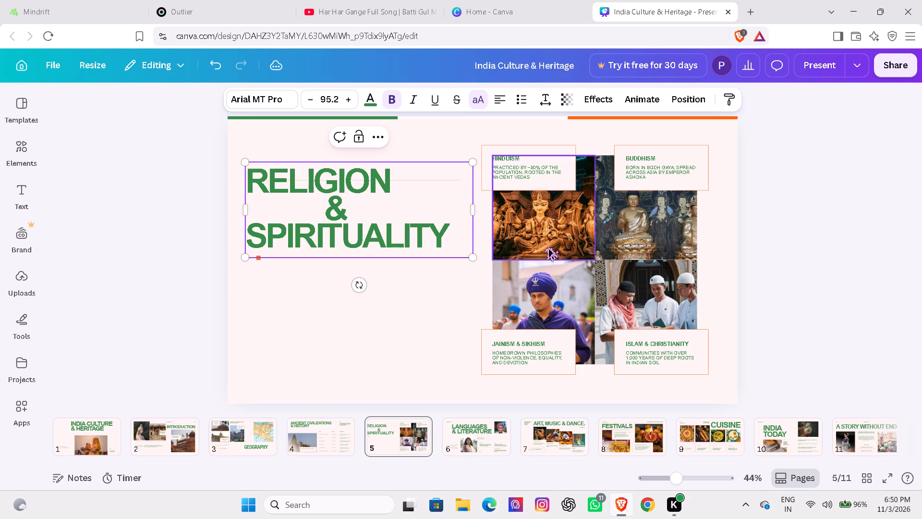
Move the outlined frame of the Jainism & Sikhism caption to the empty area below the title.
left_click(530, 151)
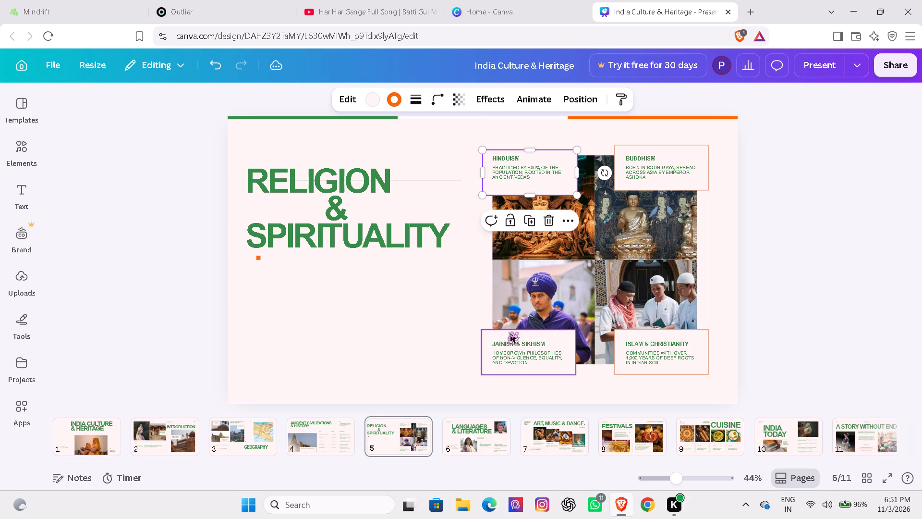
left_click_drag(510, 333, 250, 274)
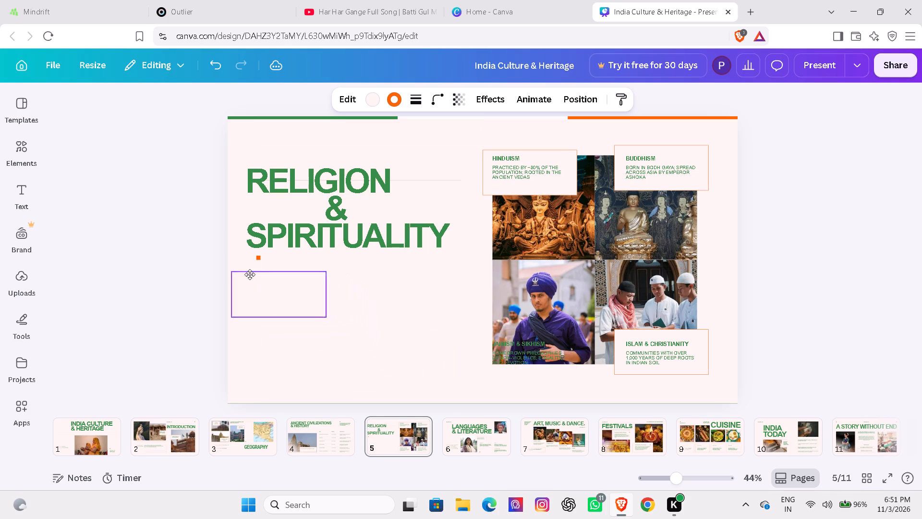
left_click_drag(250, 274, 269, 276)
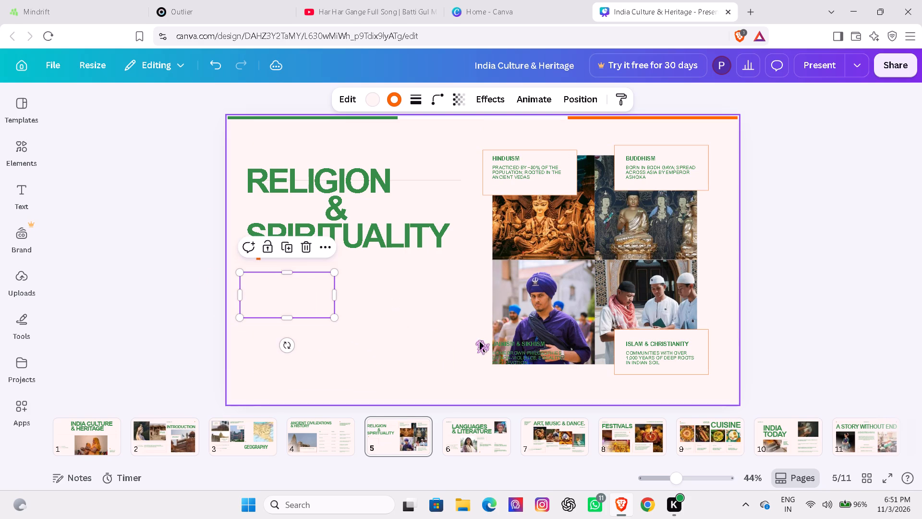
Take the "Homegrown philosophies of non-violence, equality, and devotion" text out of the caption and move it off the slide.
left_click_drag(507, 350, 316, 318)
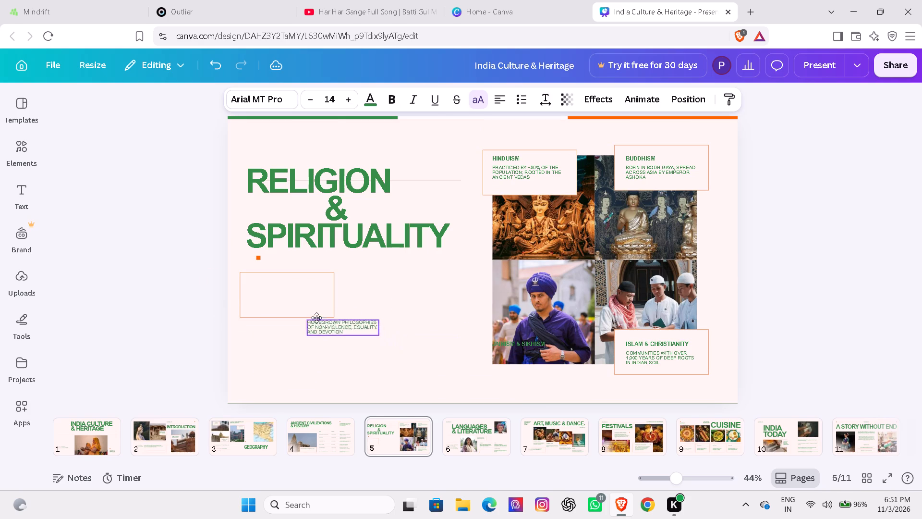
left_click_drag(316, 318, 255, 297)
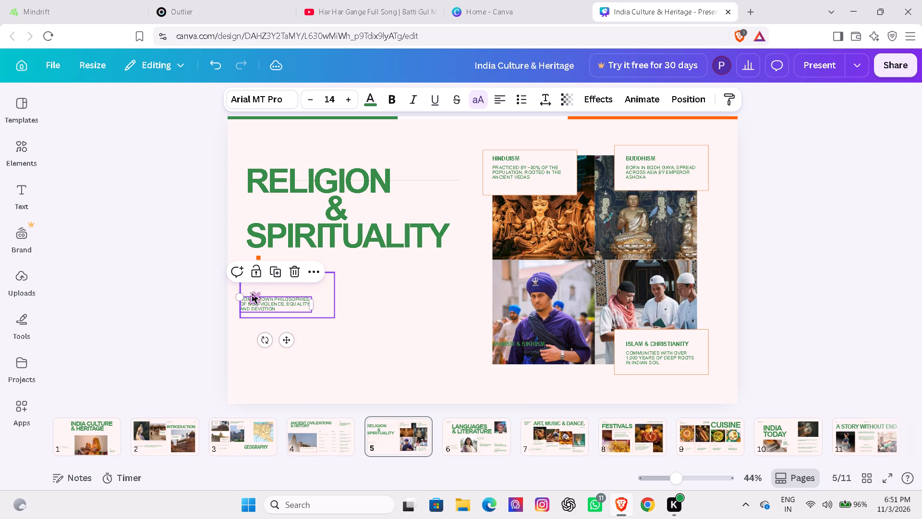
left_click_drag(257, 301, 97, 391)
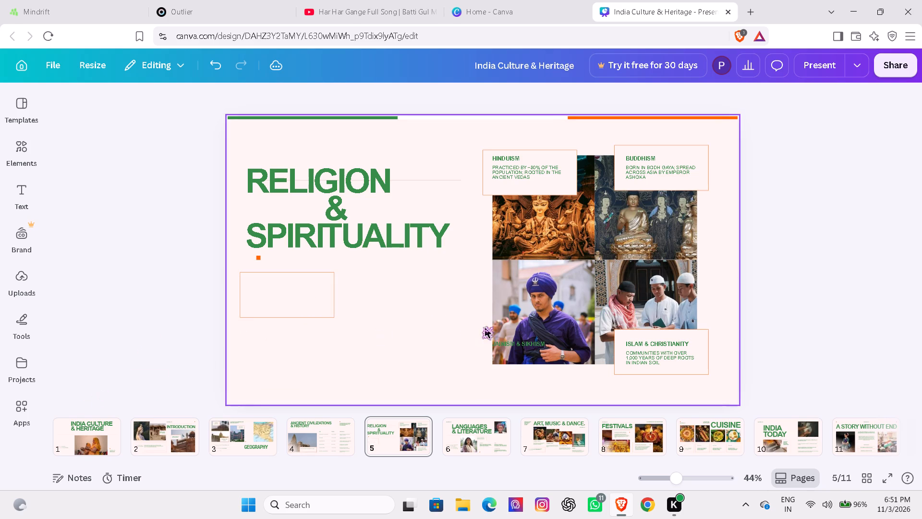
Move the "Jainism & Sikhism" heading into the empty frame and place the photo of the man in the blue turban directly beside it.
left_click(501, 339)
left_click_drag(510, 339, 407, 306)
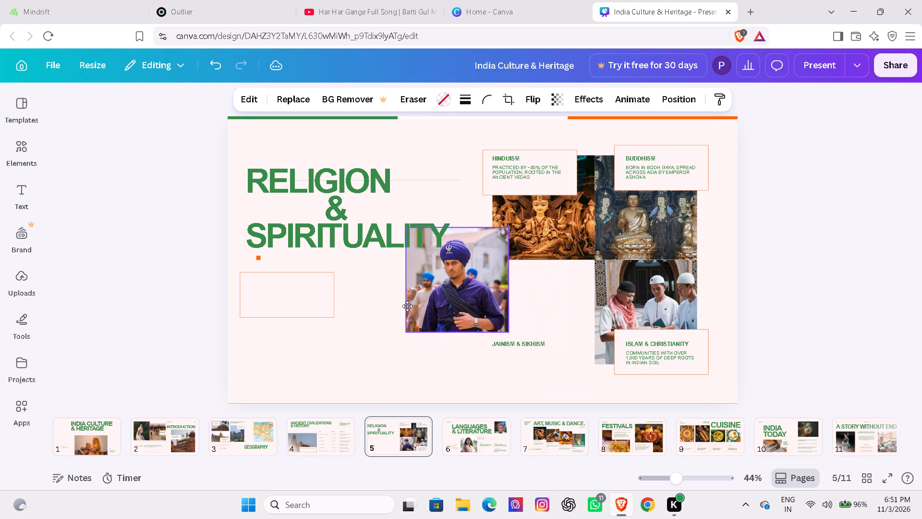
left_click_drag(407, 306, 407, 393)
left_click_drag(513, 342, 236, 284)
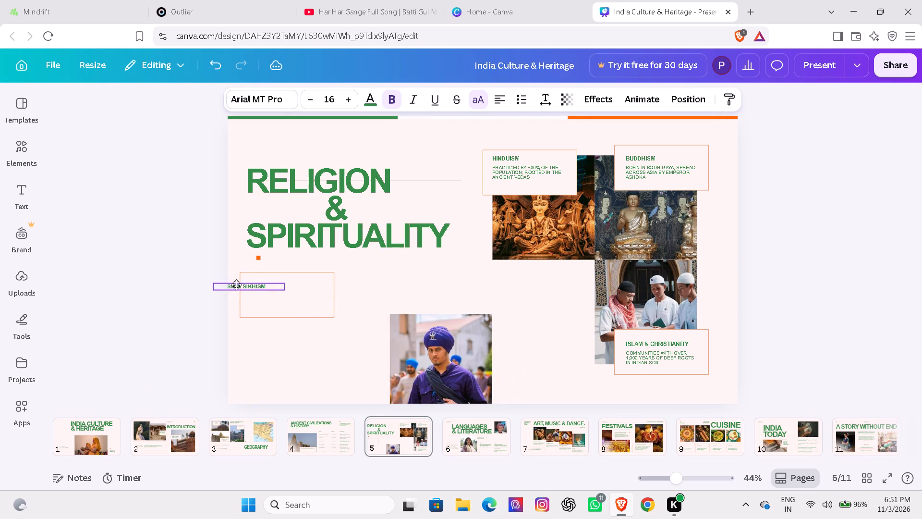
left_click_drag(236, 284, 267, 279)
left_click_drag(435, 359, 422, 349)
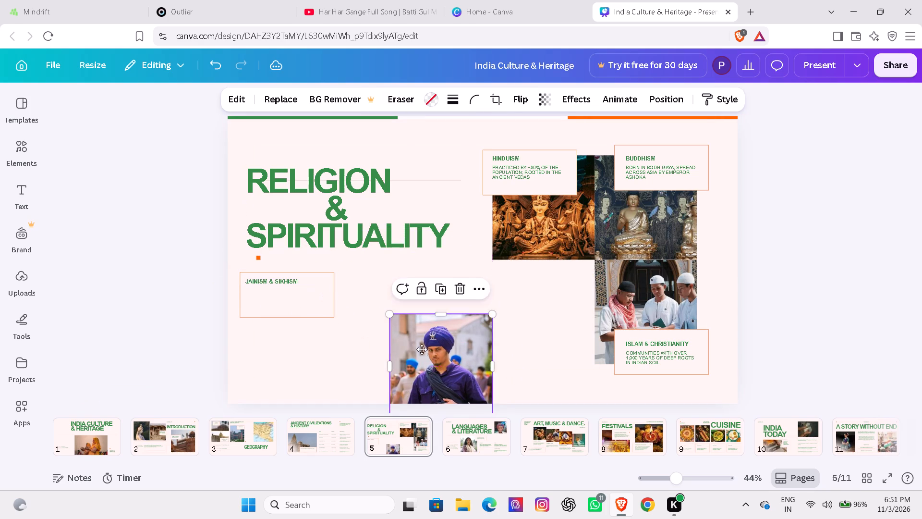
left_click_drag(422, 349, 292, 317)
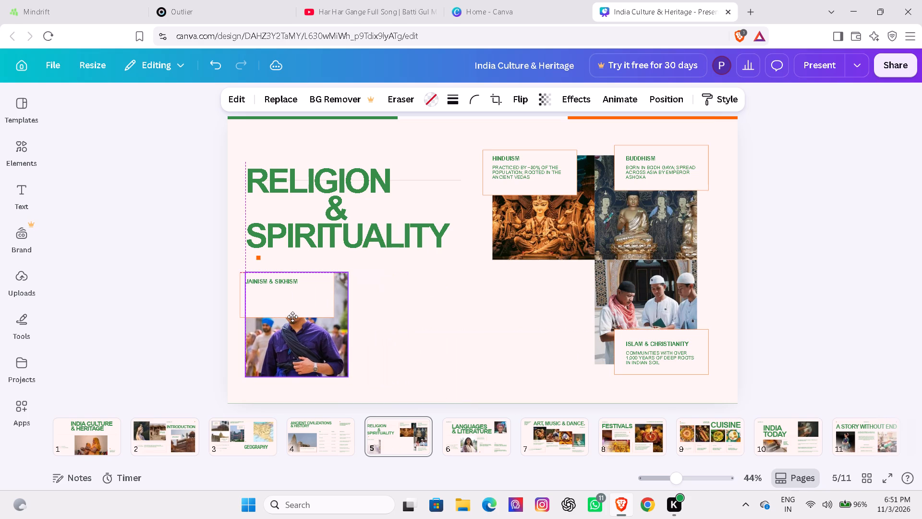
left_click_drag(292, 317, 364, 318)
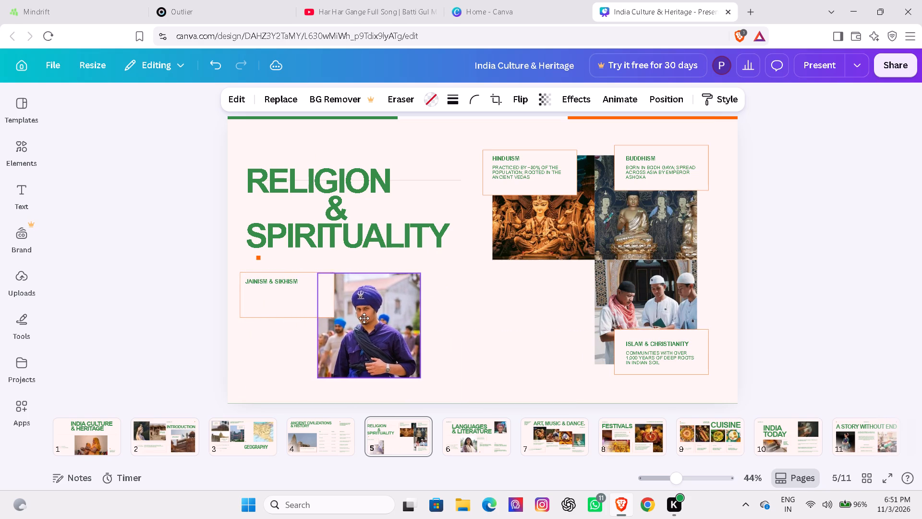
left_click_drag(364, 318, 376, 315)
left_click(529, 321)
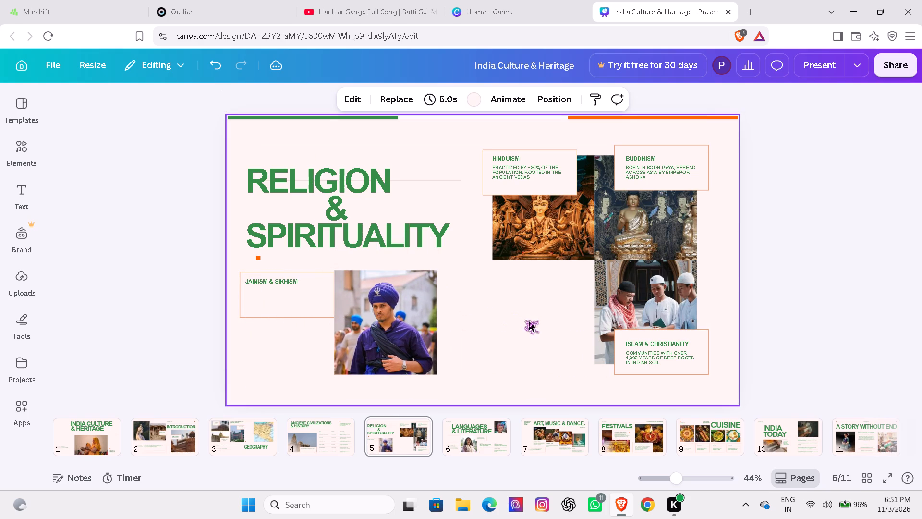
Enlarge the Hinduism sculpture photo outward from its lower corner, toward the title.
left_click(540, 232)
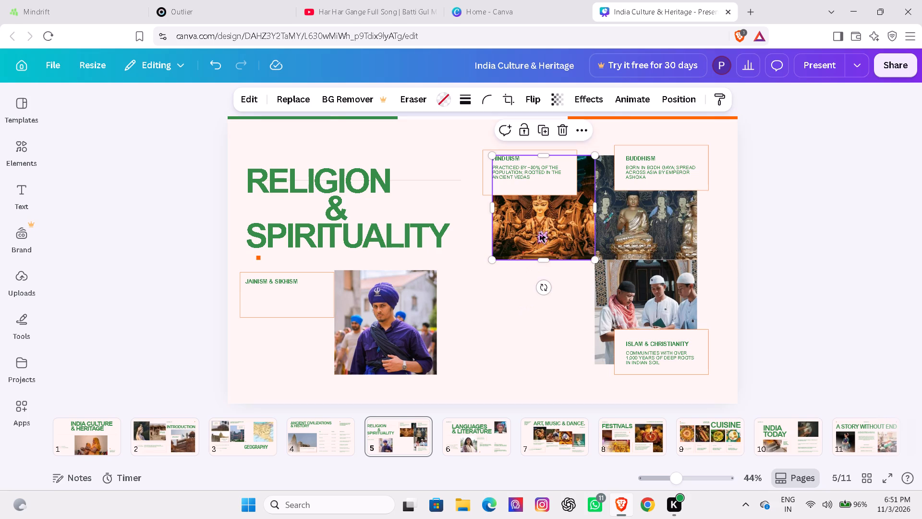
left_click_drag(493, 260, 471, 309)
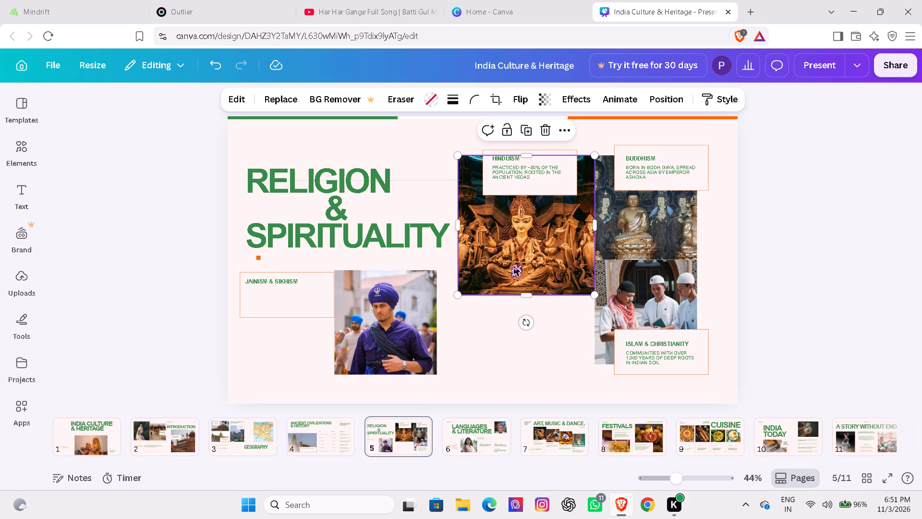
left_click(619, 290)
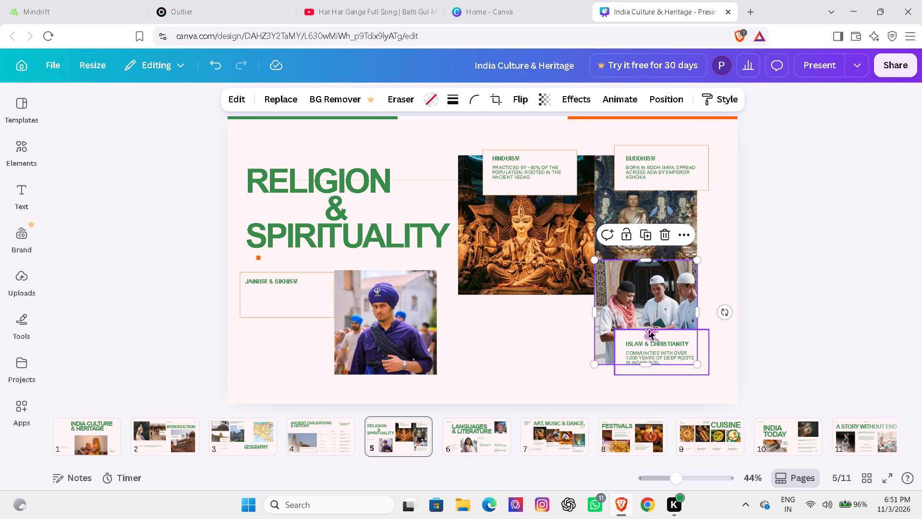
left_click(650, 317)
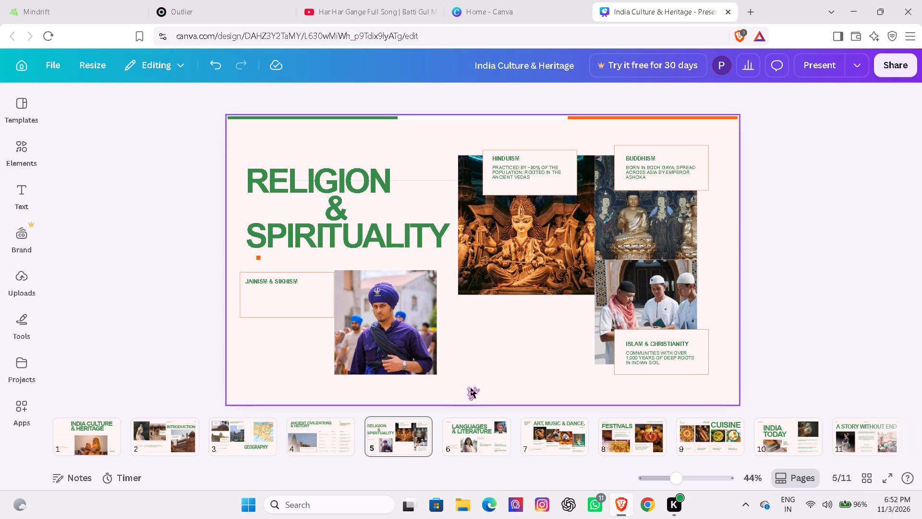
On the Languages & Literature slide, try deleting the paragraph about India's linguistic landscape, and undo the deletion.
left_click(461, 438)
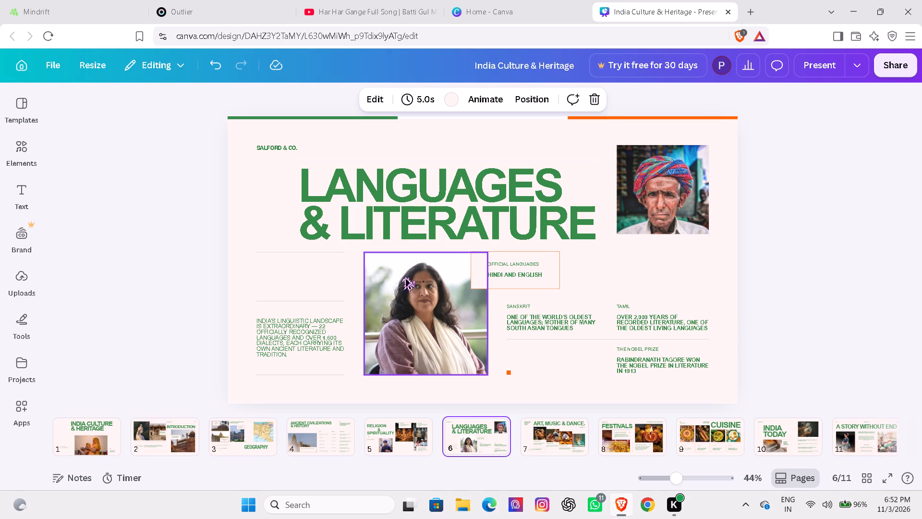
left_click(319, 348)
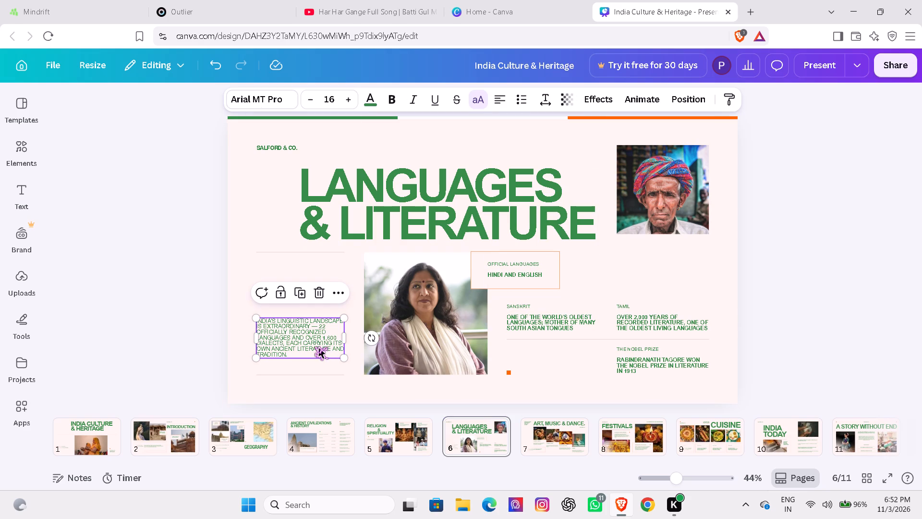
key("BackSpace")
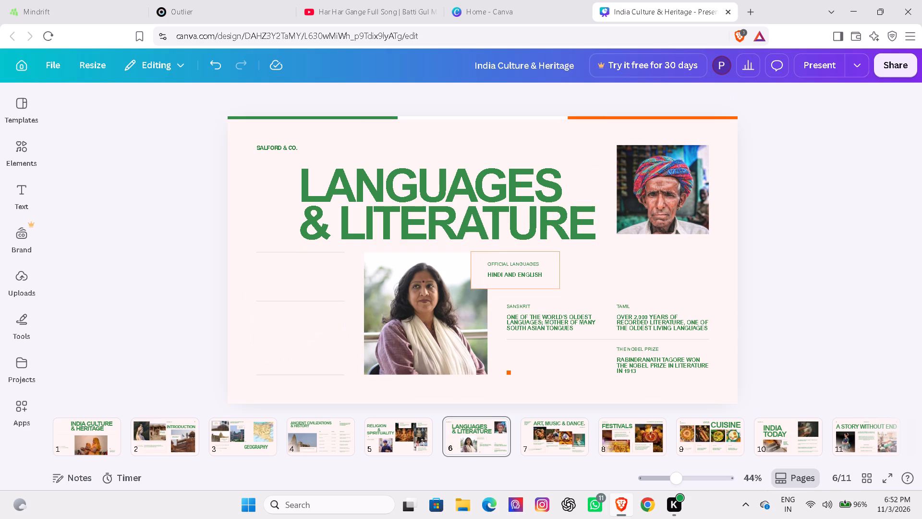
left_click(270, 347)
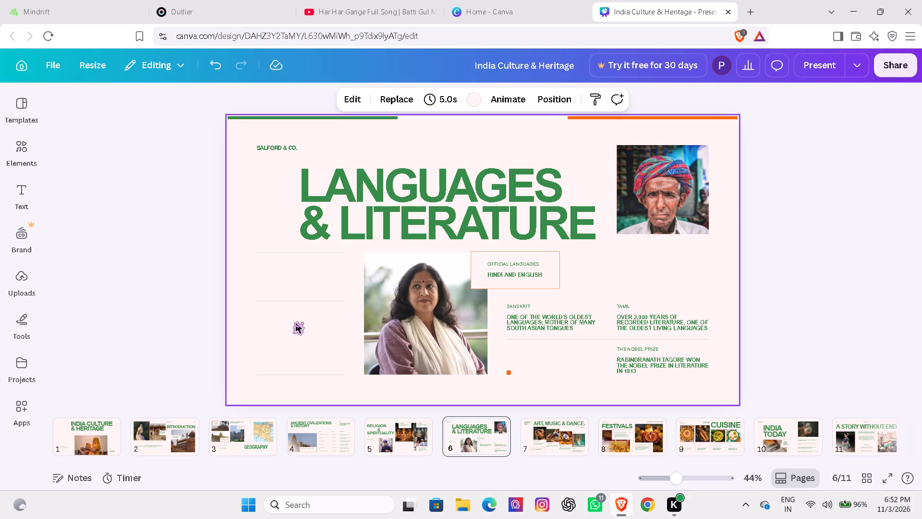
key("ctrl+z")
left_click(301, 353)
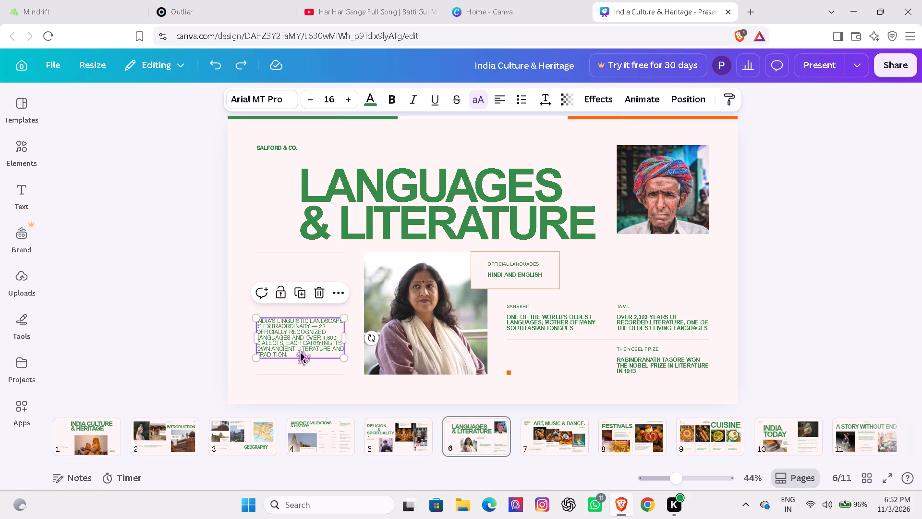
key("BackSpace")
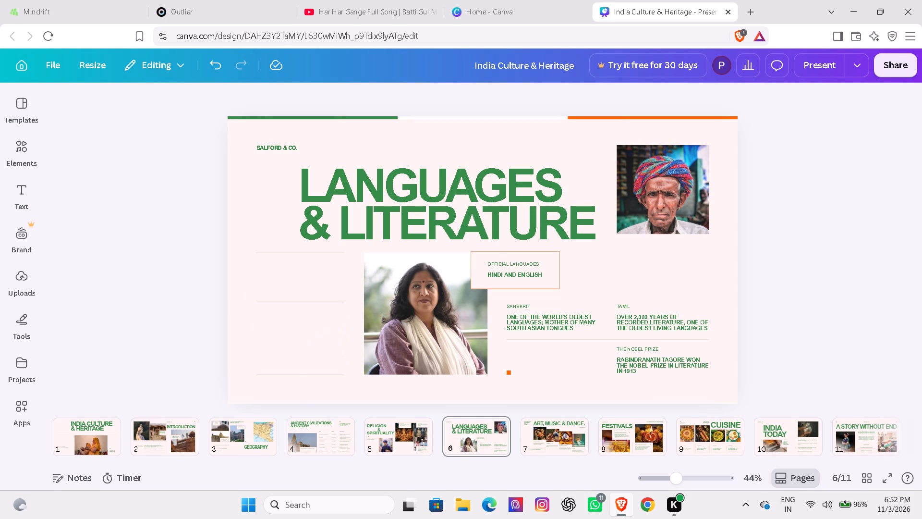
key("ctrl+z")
Replace the paragraph about India's linguistic landscape with the text "many languages spoken in india".
left_click(313, 353)
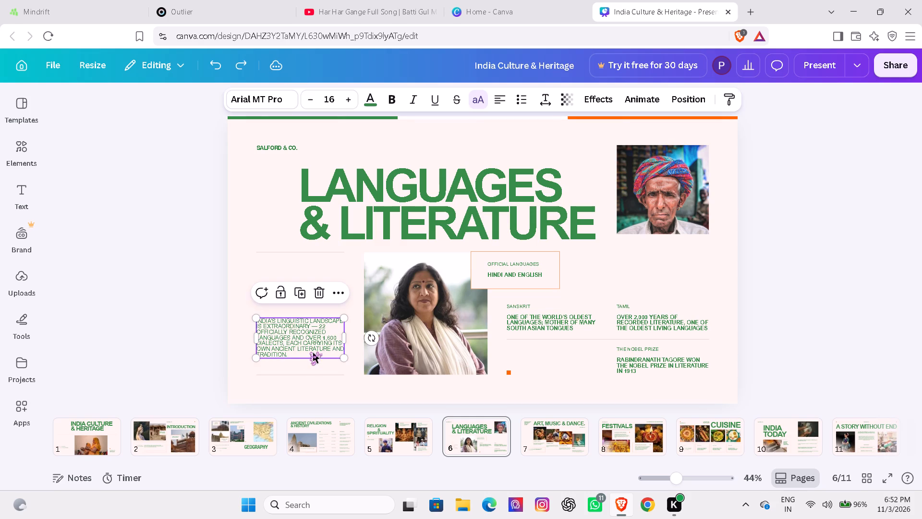
left_click(313, 353)
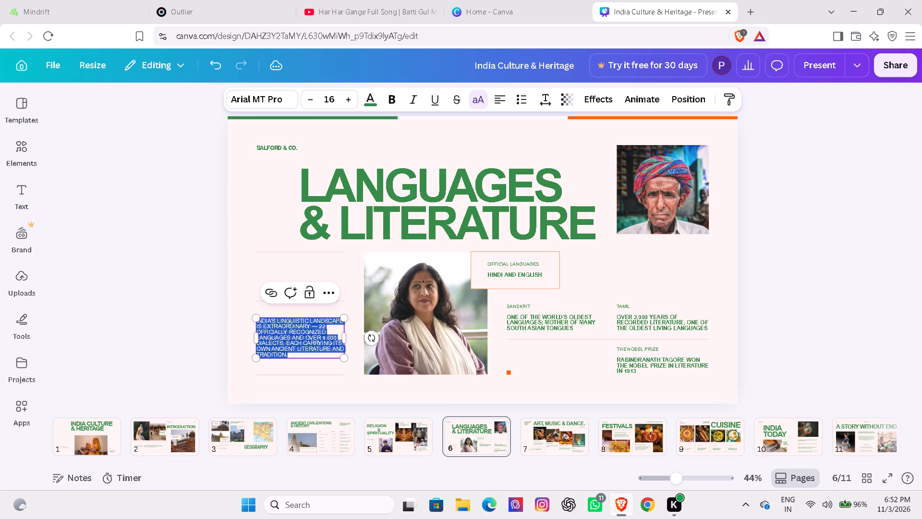
key("BackSpace")
key("m")
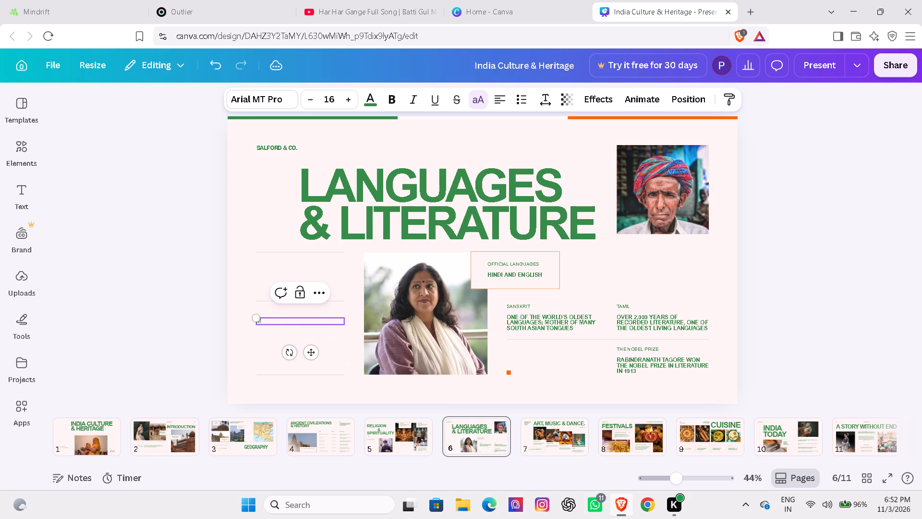
type("any")
key("space")
type("la")
type("ngu")
key("a")
key("g")
type("es sopken in")
key("space")
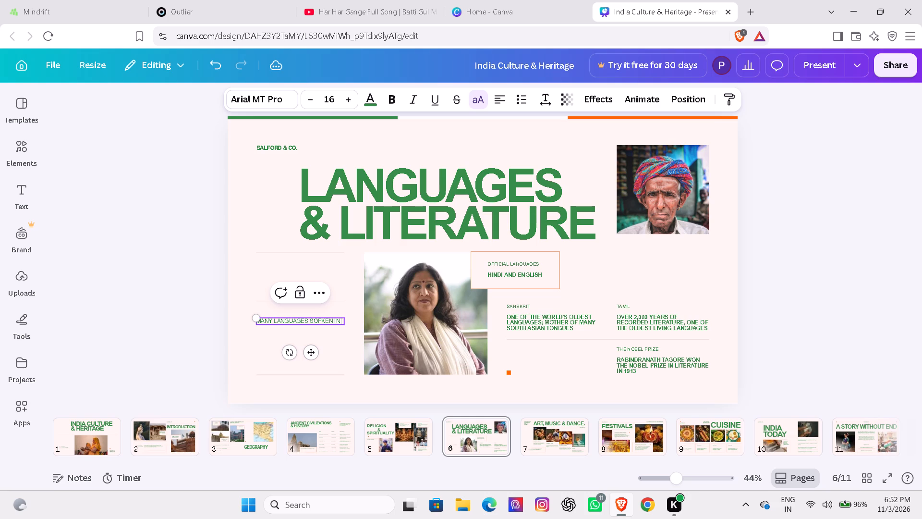
key("BackSpace")
key("BackSpace")
key("BackSpace")
key("BackSpace")
key("BackSpace")
key("BackSpace")
key("BackSpace")
key("BackSpace")
key("BackSpace")
type("po")
key("k")
key("e")
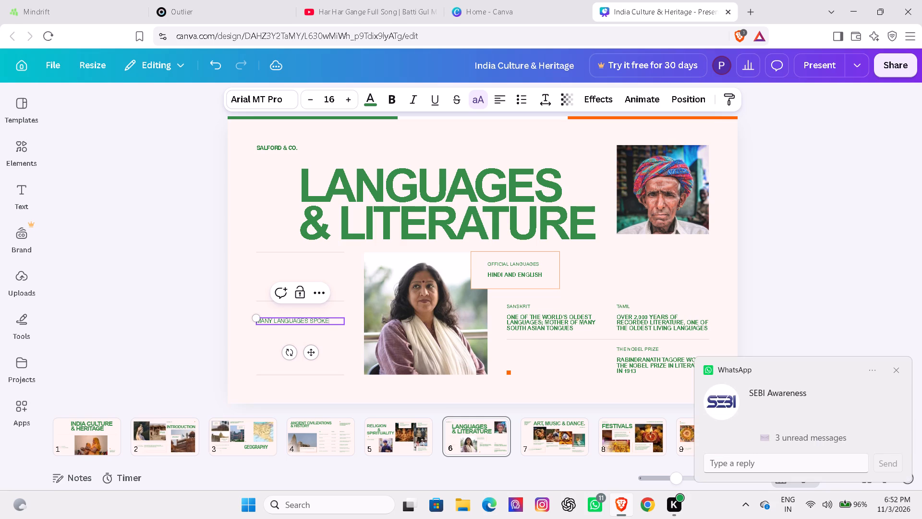
key("m")
key("BackSpace")
type("n in india")
key("space")
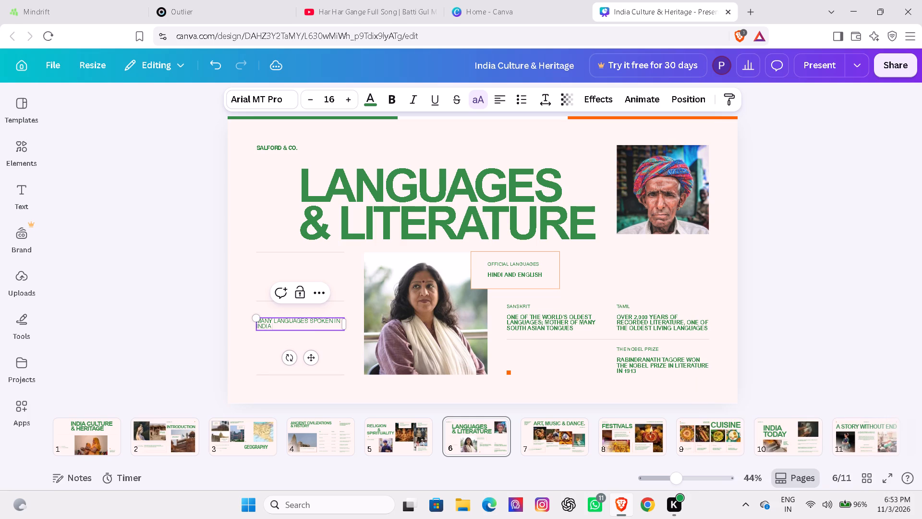
Continue the new paragraph with "primarily hindi,bengalii,marathi etc".
type("primarily hin")
type("di,be")
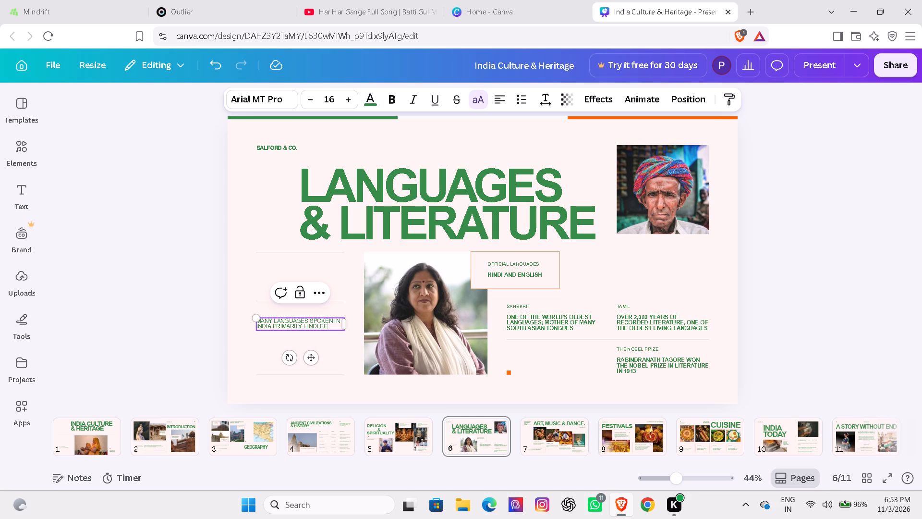
type("ng")
type("ali")
type("i,")
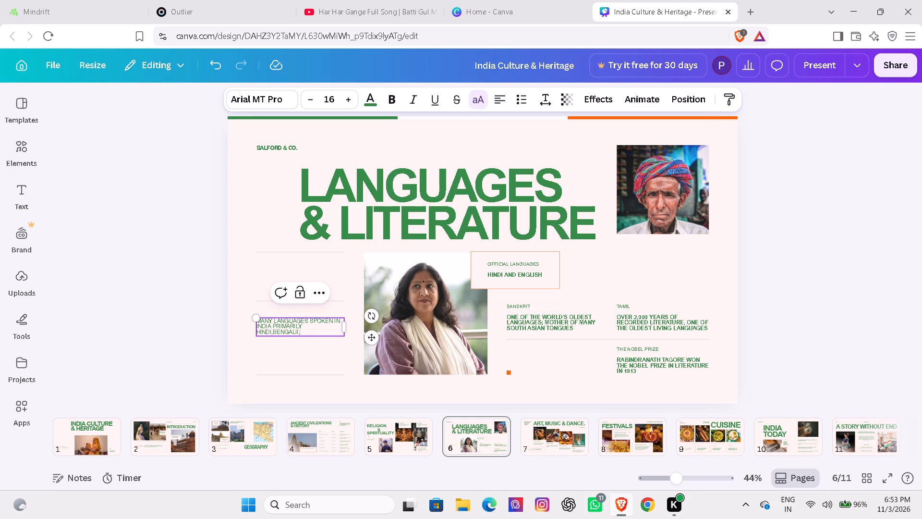
type("mara")
type("thi")
key("space")
key("e")
key("t")
key("c")
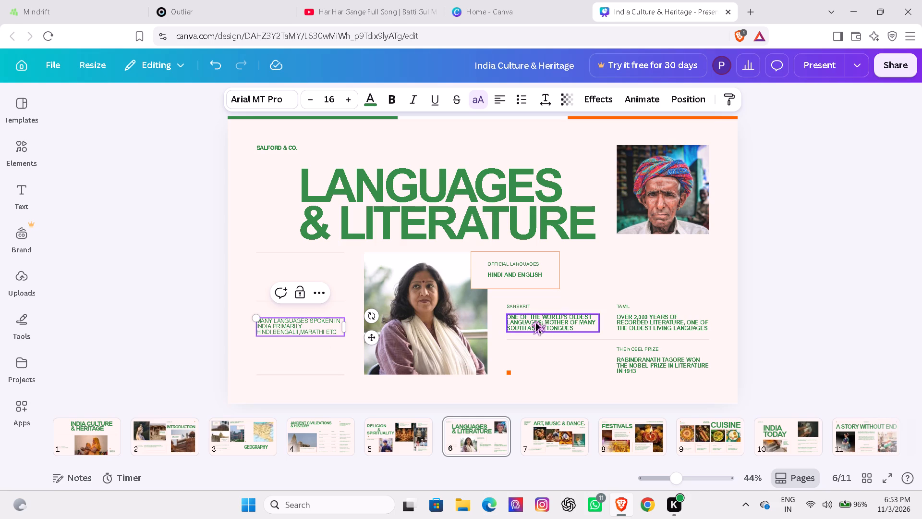
Delete the Rabindranath Tagore text and its "The Nobel Prize" heading from the slide.
left_click(629, 359)
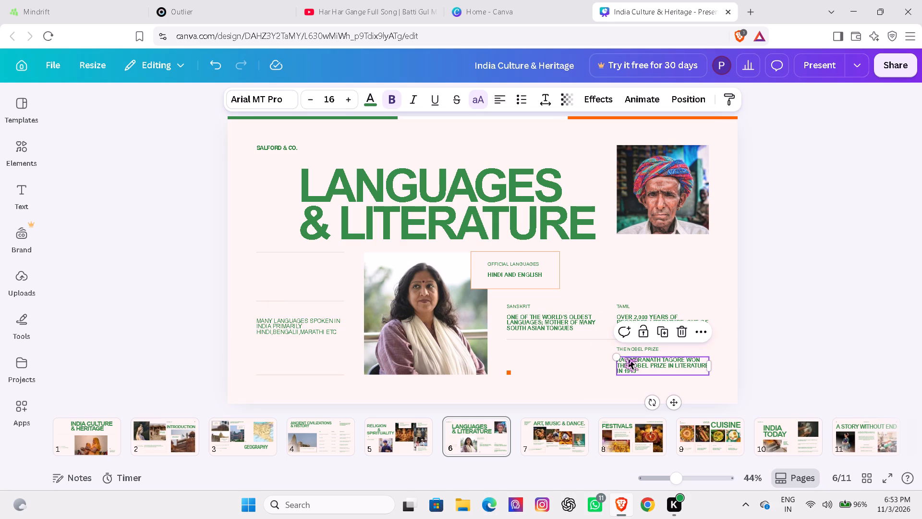
left_click(681, 333)
left_click(654, 346)
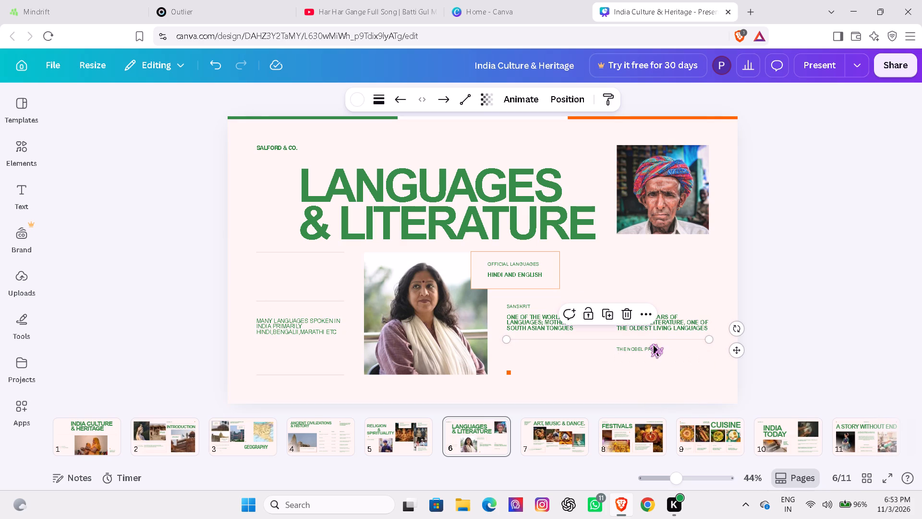
left_click(648, 346)
left_click(634, 344)
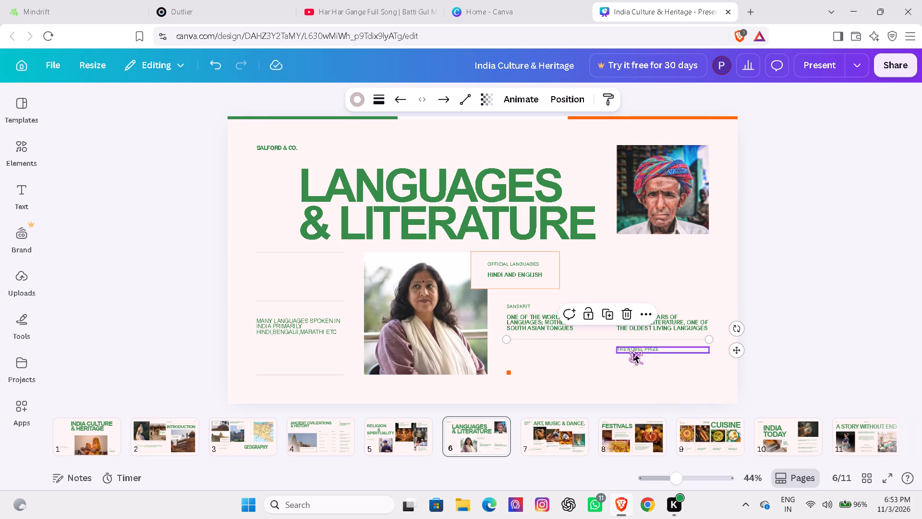
left_click(633, 351)
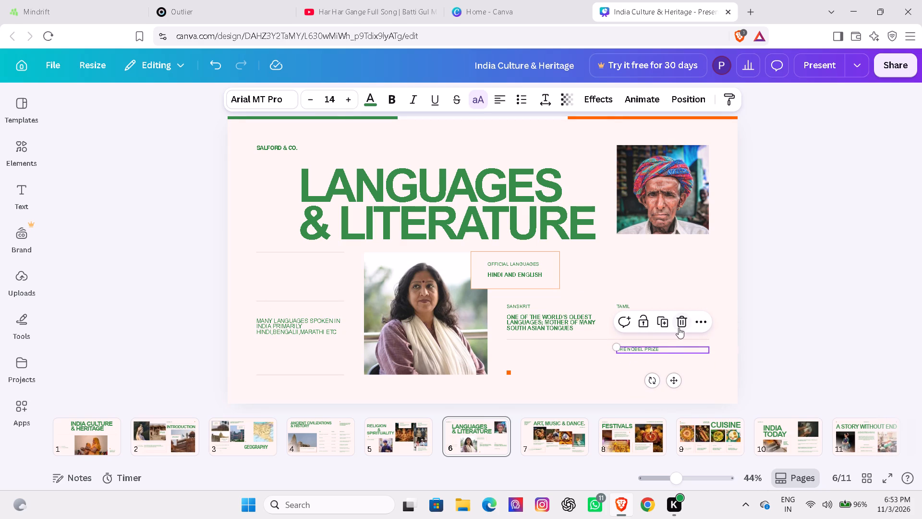
left_click(681, 325)
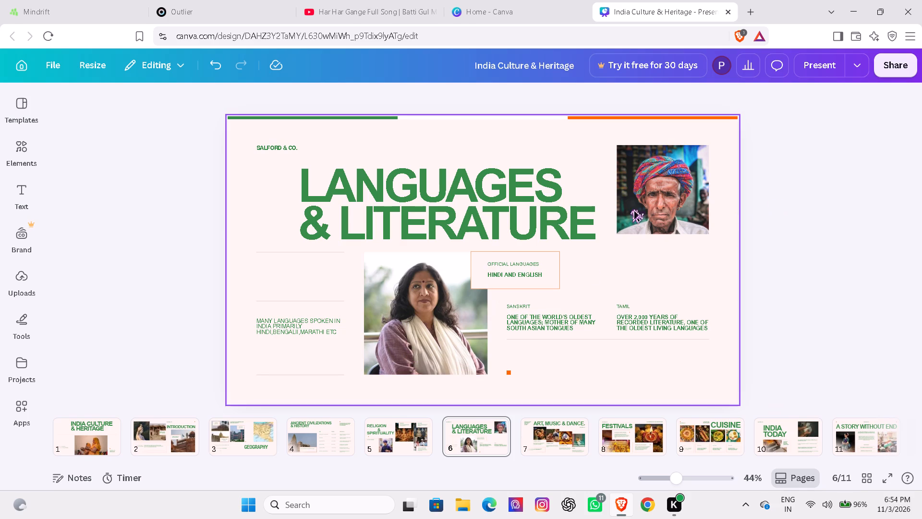
Delete the photo of the woman from its frame, keeping the empty frame on the slide.
left_click(458, 293)
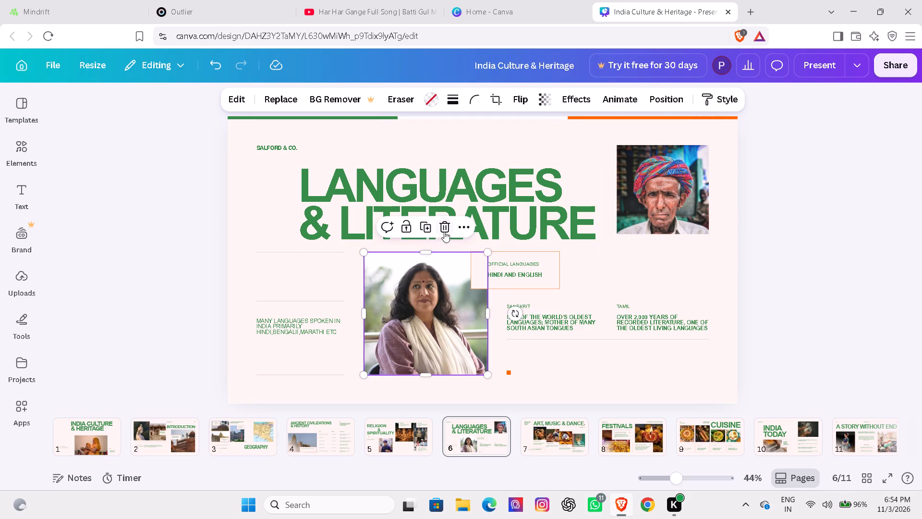
left_click(446, 231)
left_click(446, 254)
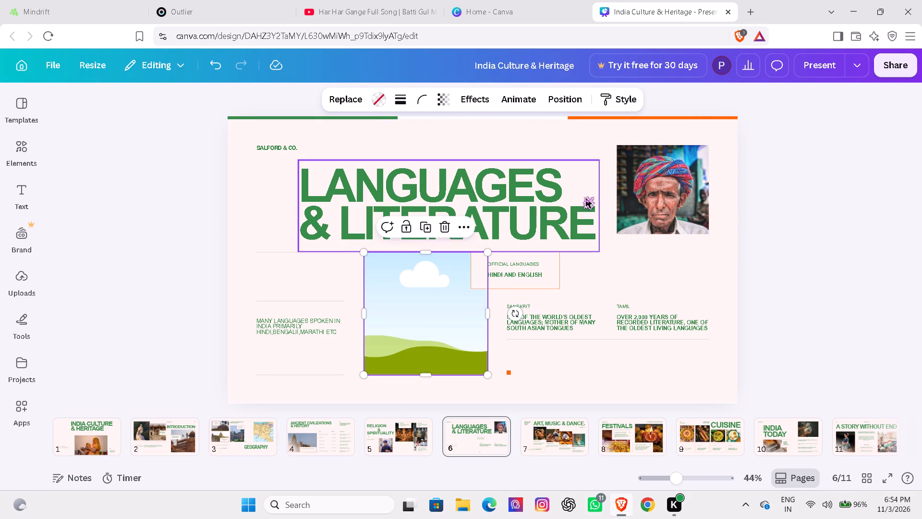
Move the photo of the turbaned man onto the empty frame, enlarge it to nearly fill the frame, and align it with the frame's left edge.
left_click_drag(627, 194, 393, 309)
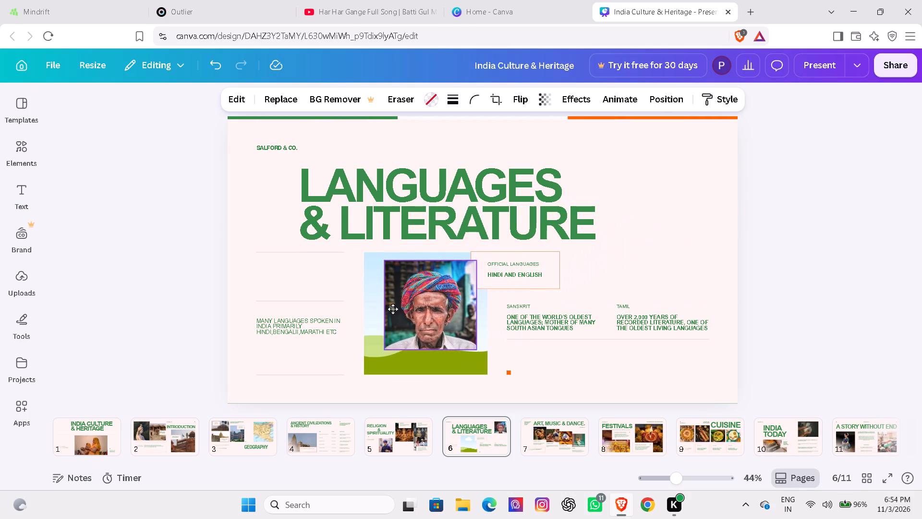
left_click_drag(393, 309, 377, 301)
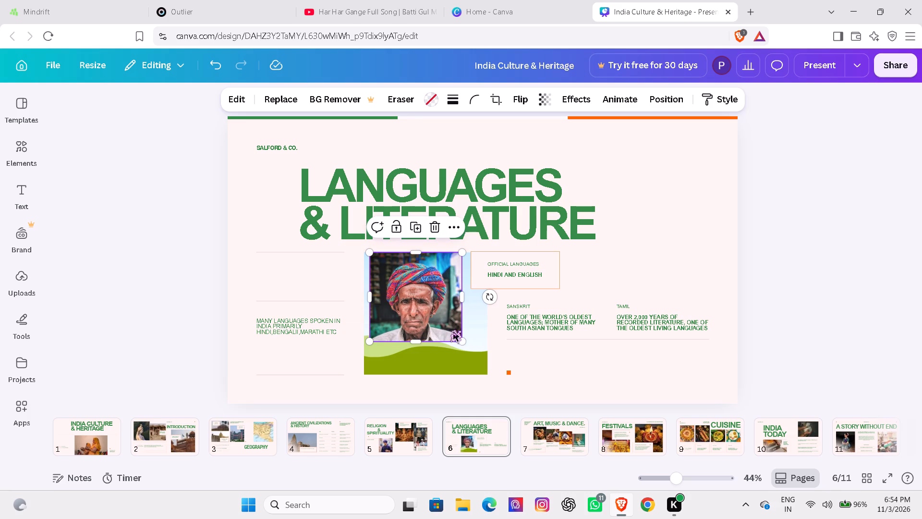
left_click_drag(460, 341, 475, 346)
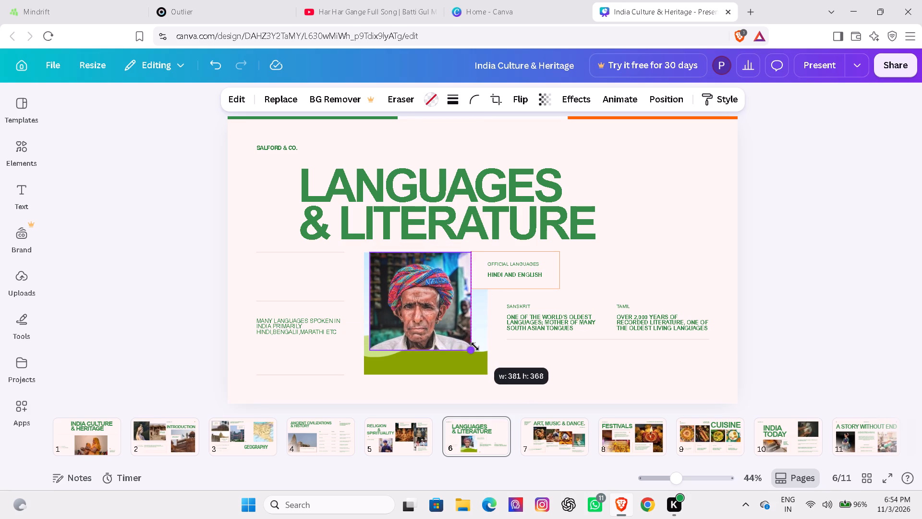
left_click_drag(475, 346, 489, 352)
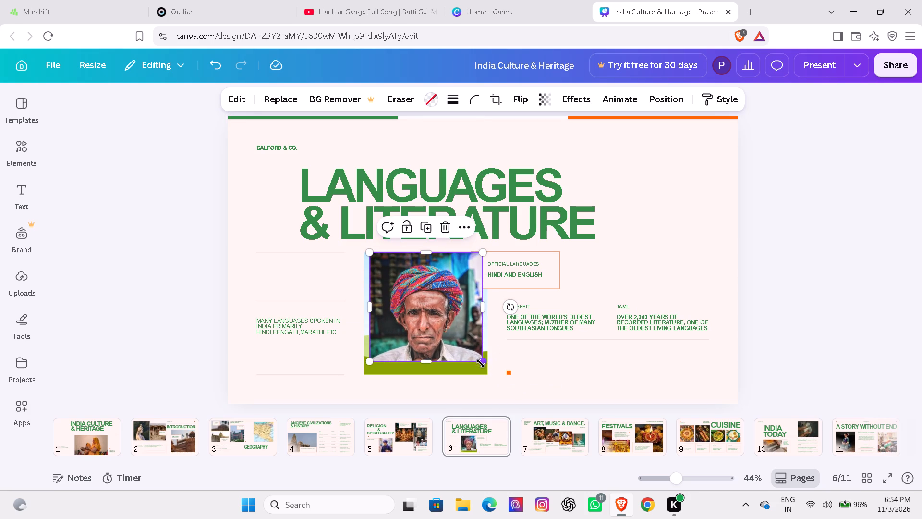
left_click_drag(485, 361, 486, 371)
left_click_drag(454, 333, 446, 336)
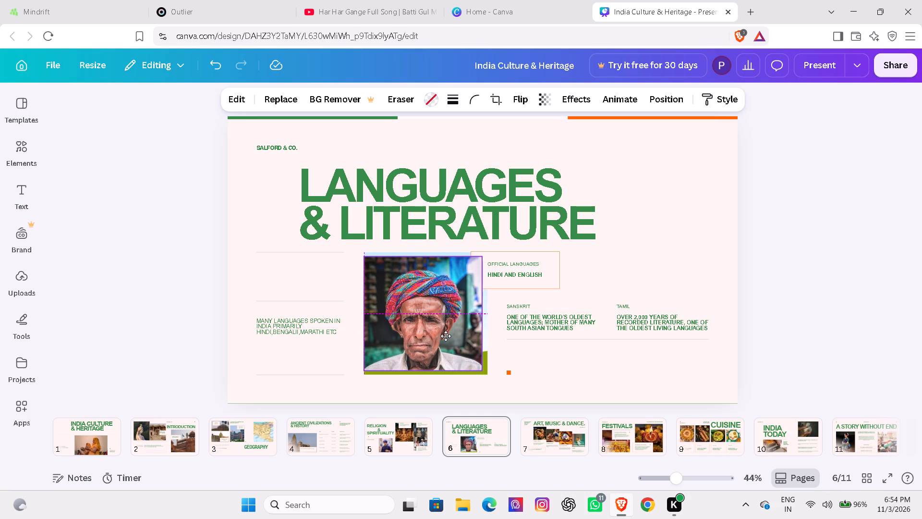
left_click_drag(446, 336, 446, 335)
left_click(619, 255)
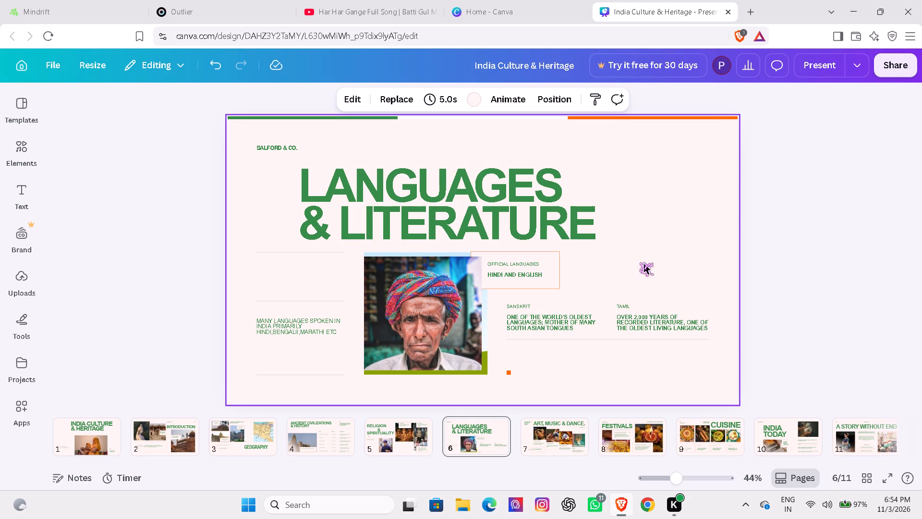
Enlarge the Languages & Literature title very slightly and shift it up and to the right, roughly centering it above the photo.
left_click(563, 229)
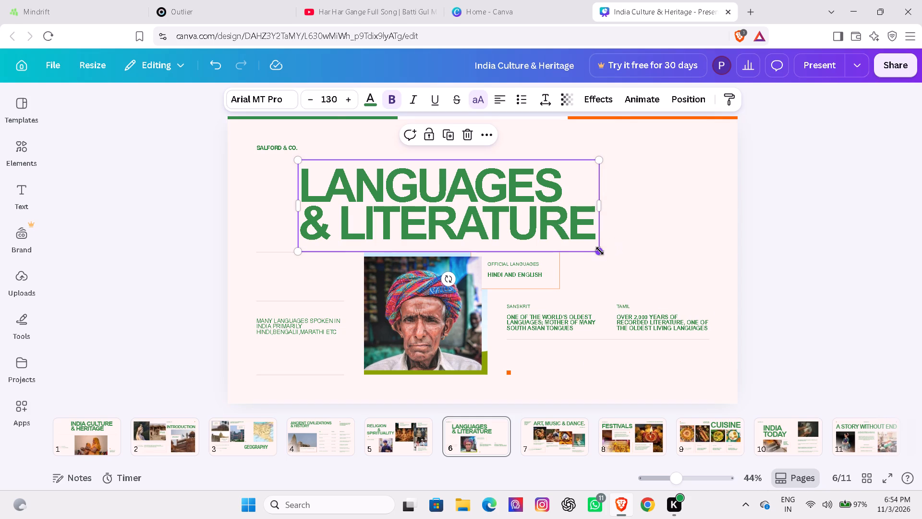
left_click_drag(600, 251, 613, 214)
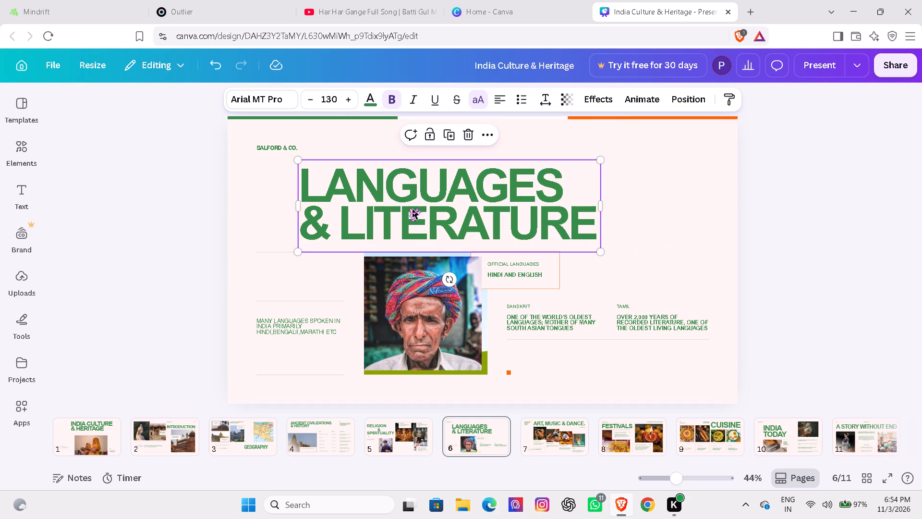
left_click_drag(412, 209, 435, 202)
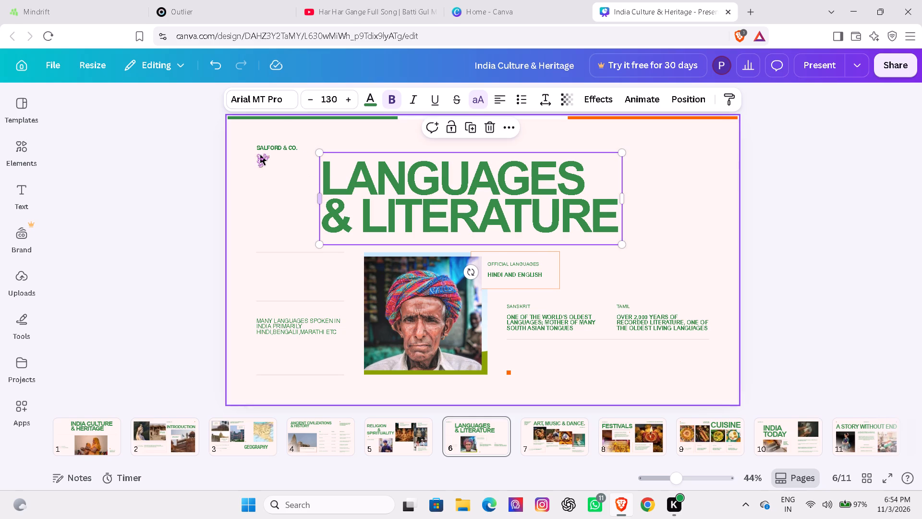
Delete the Salford & Co. label from the Languages & Literature slide.
left_click(259, 149)
left_click(292, 173)
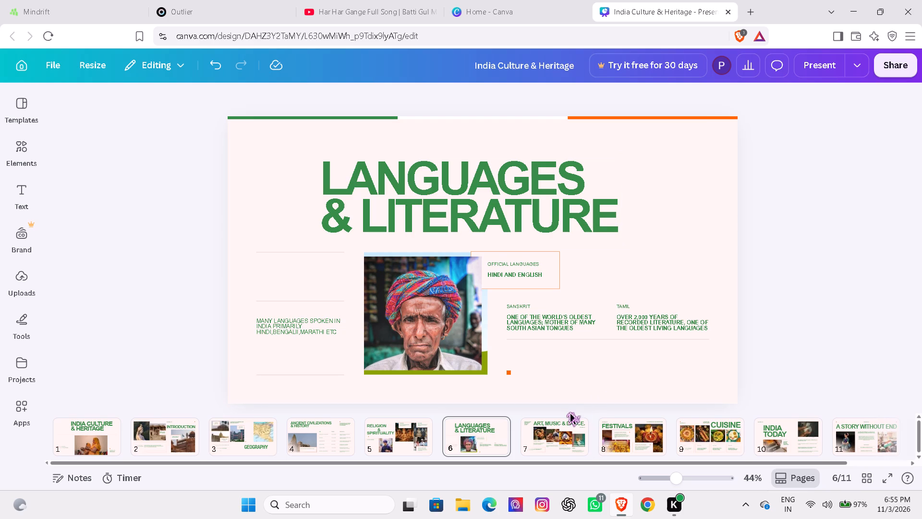
On the Art, Music & Dance slide, enlarge the classical dancer photo slightly and shift it left and down, clear of the title.
left_click(568, 427)
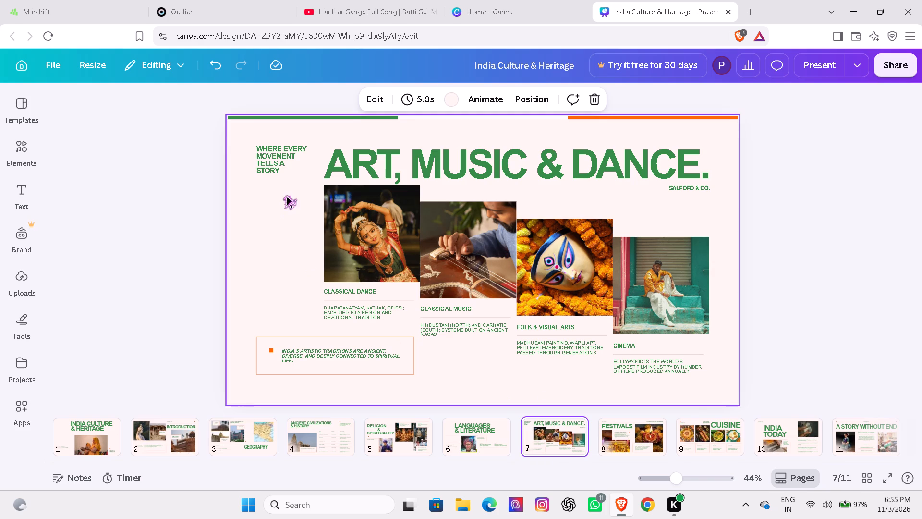
left_click(363, 237)
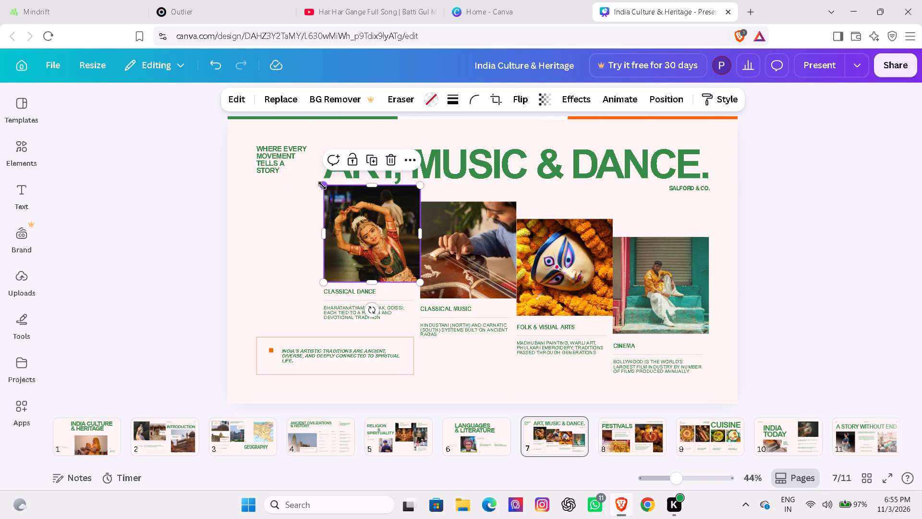
left_click_drag(322, 185, 310, 190)
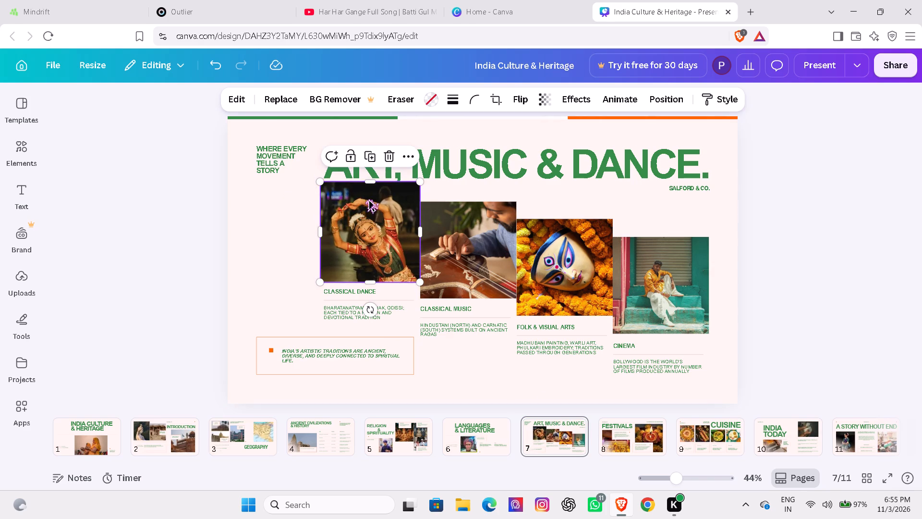
left_click_drag(369, 202, 362, 209)
Enlarge the classical music photo slightly from its upper-left corner so it nearly meets the dancer photo.
left_click(441, 247)
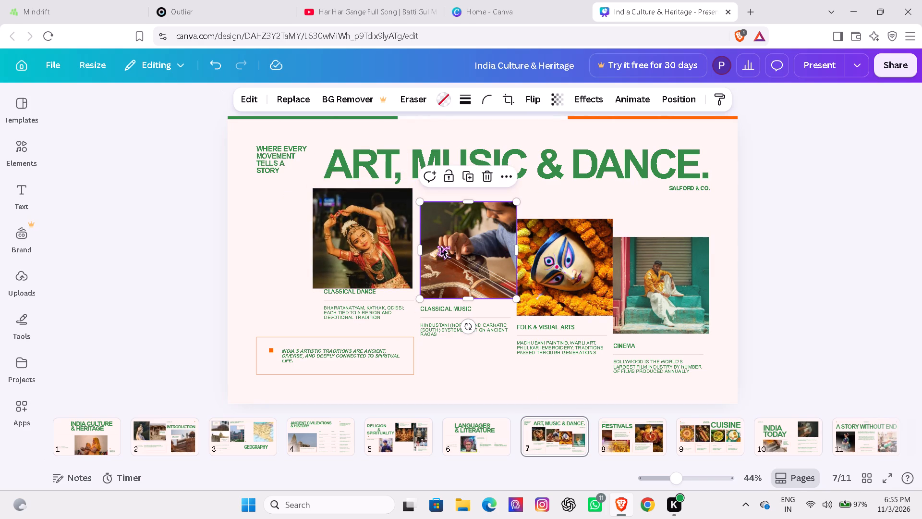
left_click_drag(418, 205, 416, 199)
left_click(536, 261)
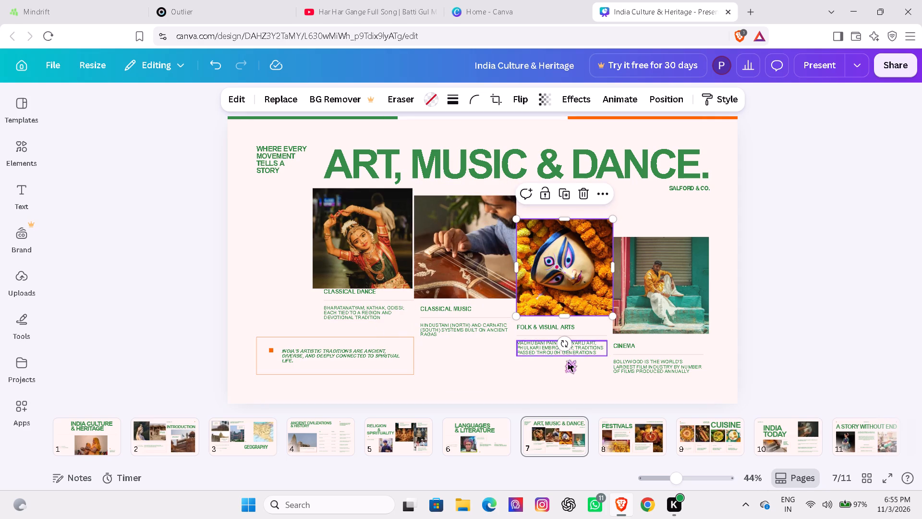
Increase the Cinema heading to font size 19 and the Folk & Visual Arts heading to font size 20.
left_click(625, 344)
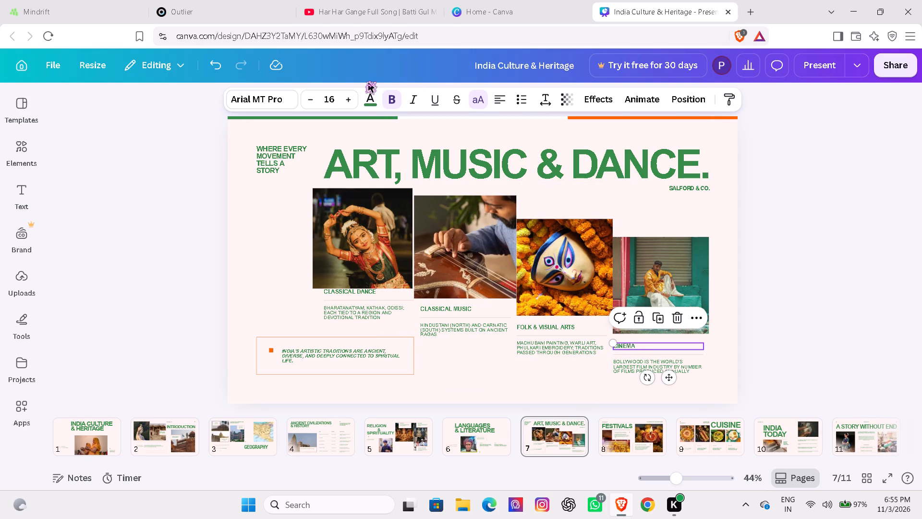
left_click(346, 100)
left_click(346, 98)
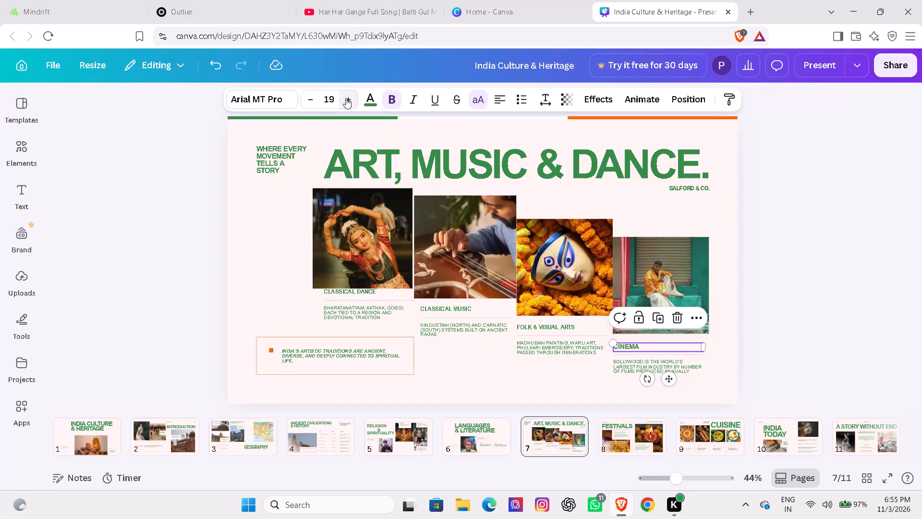
left_click(533, 325)
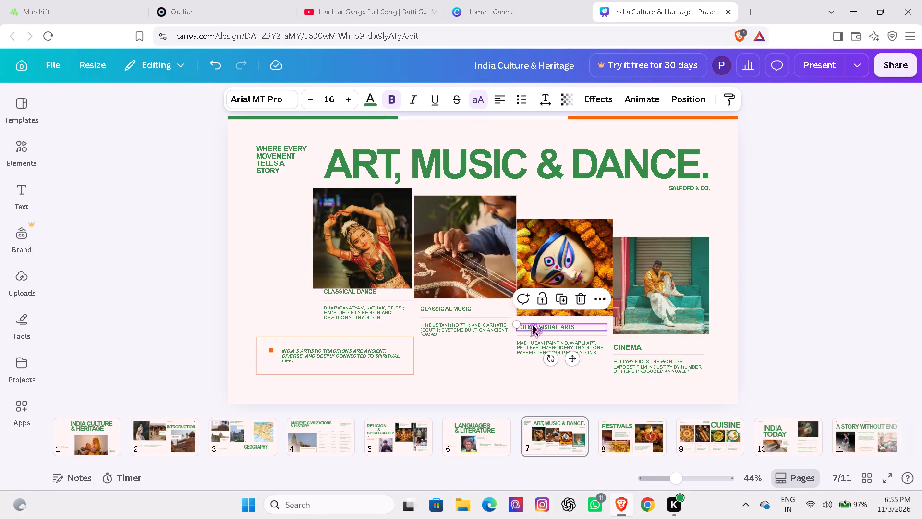
left_click(349, 102)
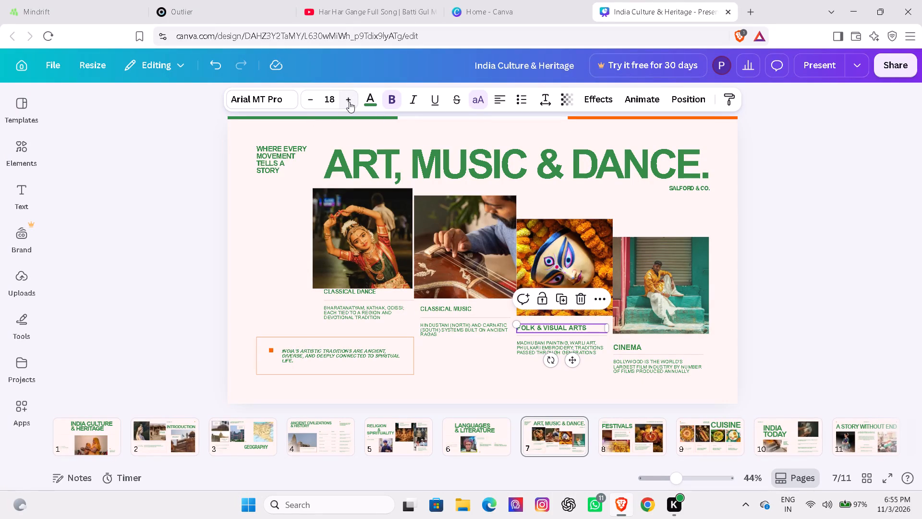
left_click(349, 102)
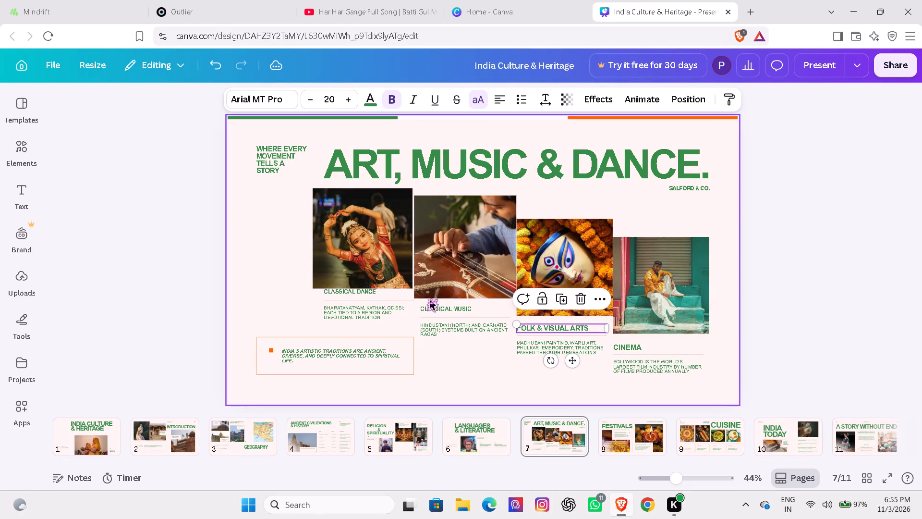
Enlarge the Classical Music heading to match the others and increase the Classical Dance heading to font size 19.
left_click(430, 300)
left_click(434, 305)
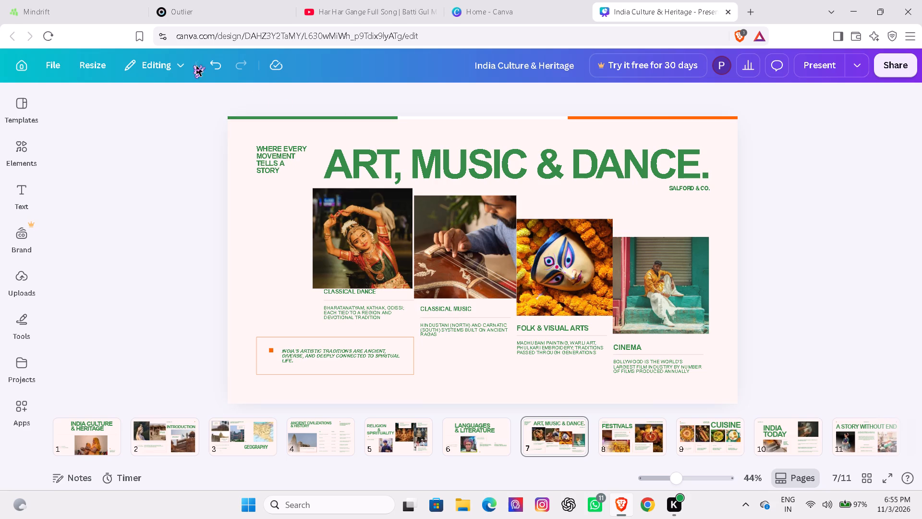
left_click(464, 309)
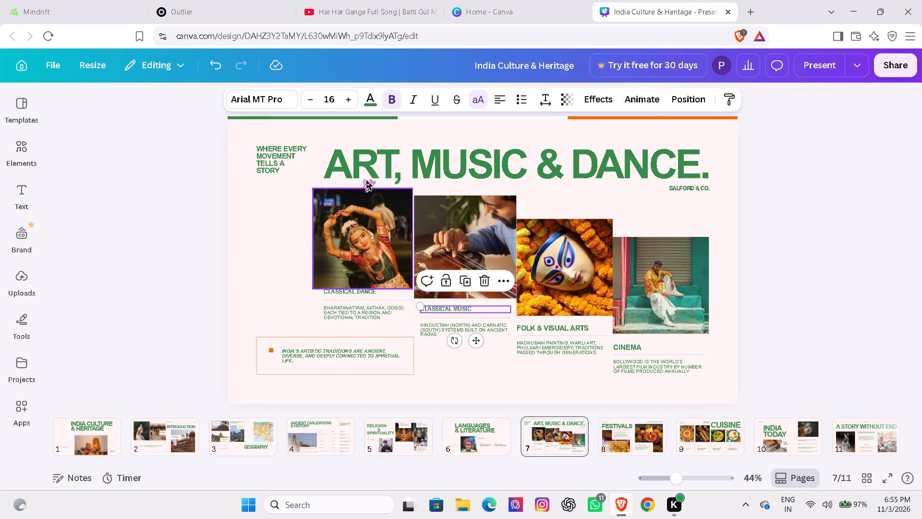
left_click(348, 105)
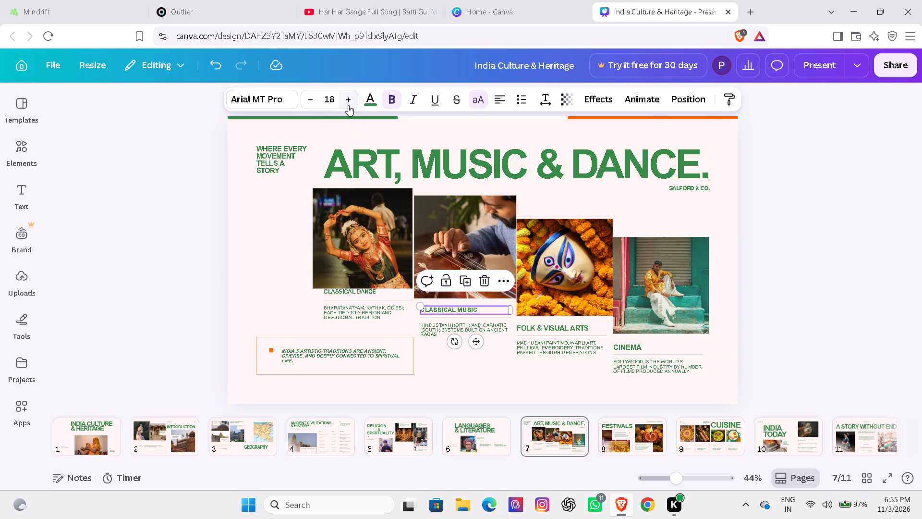
left_click(348, 105)
left_click(344, 289)
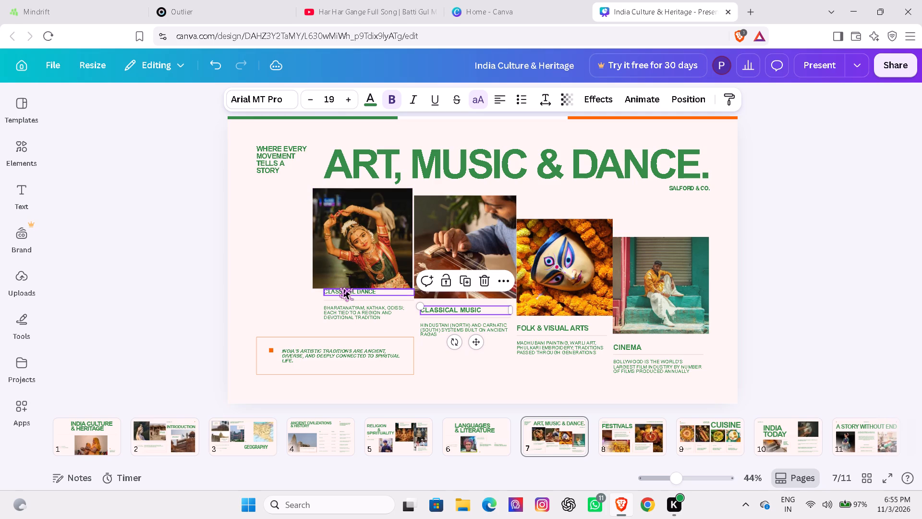
left_click(351, 104)
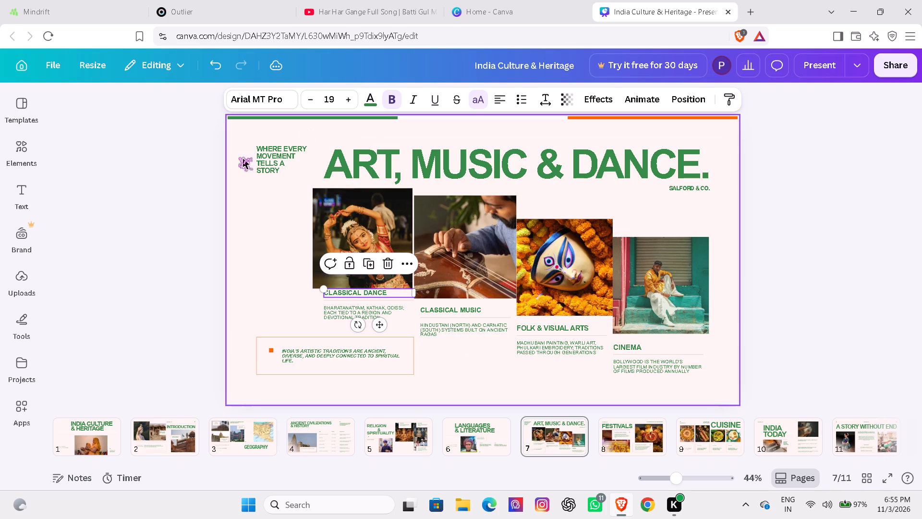
Remove "Where" from the tagline beside the title so it reads "Every movement tells a story".
left_click(268, 153)
left_click(282, 145)
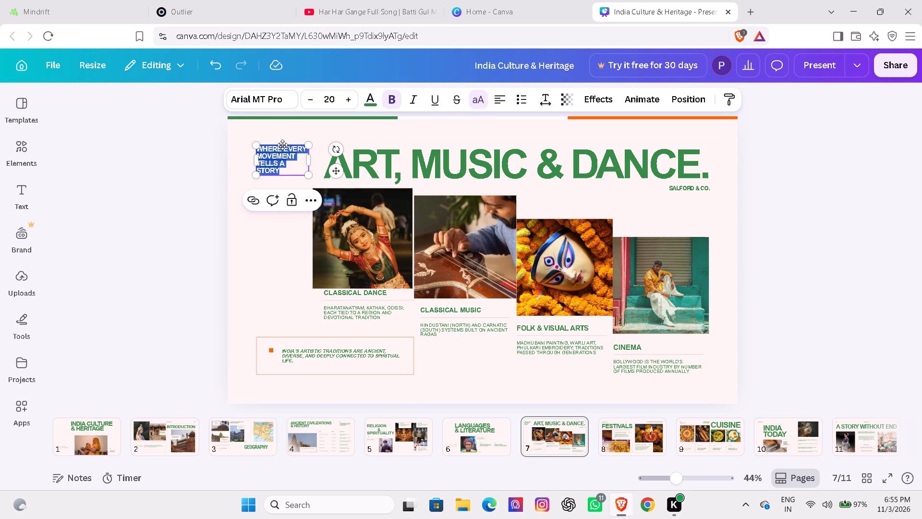
left_click(282, 148)
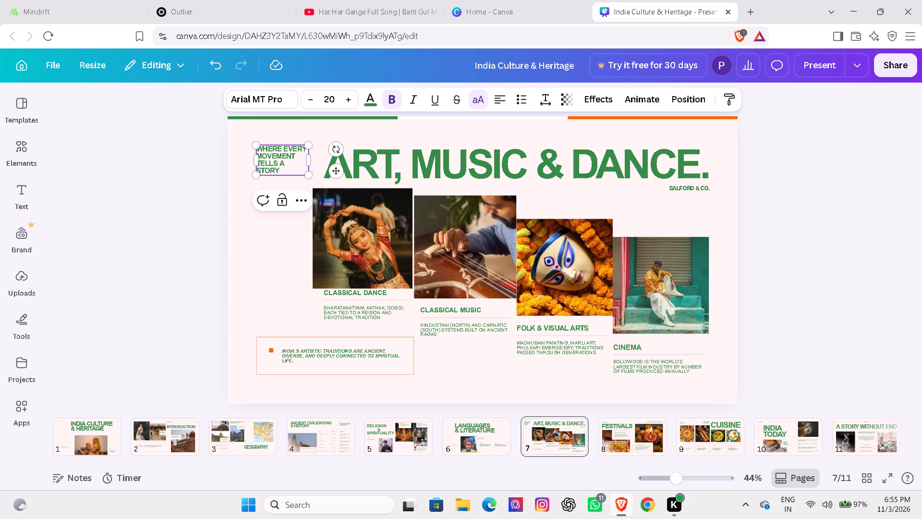
type("no i")
key("BackSpace")
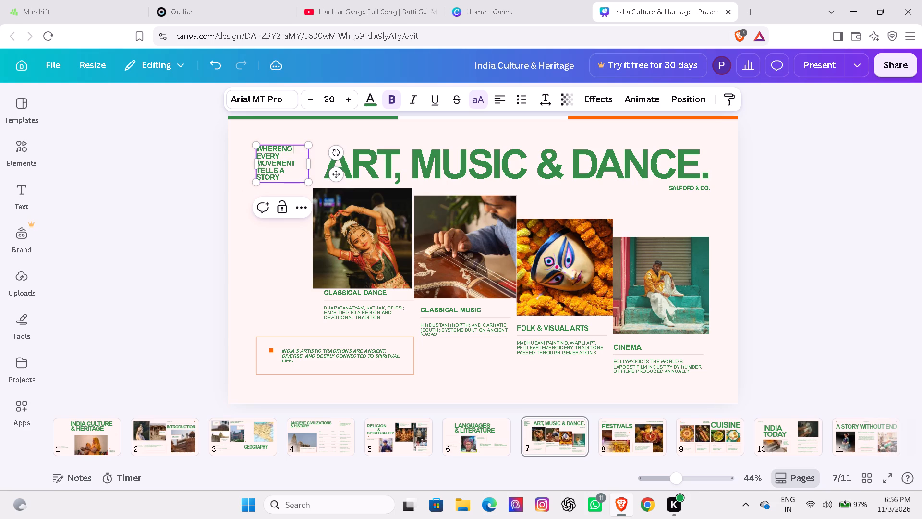
key("BackSpace")
key("BackSpace")
key("BackSpace")
key("BackSpace")
key("BackSpace")
key("BackSpace")
key("BackSpace")
key("BackSpace")
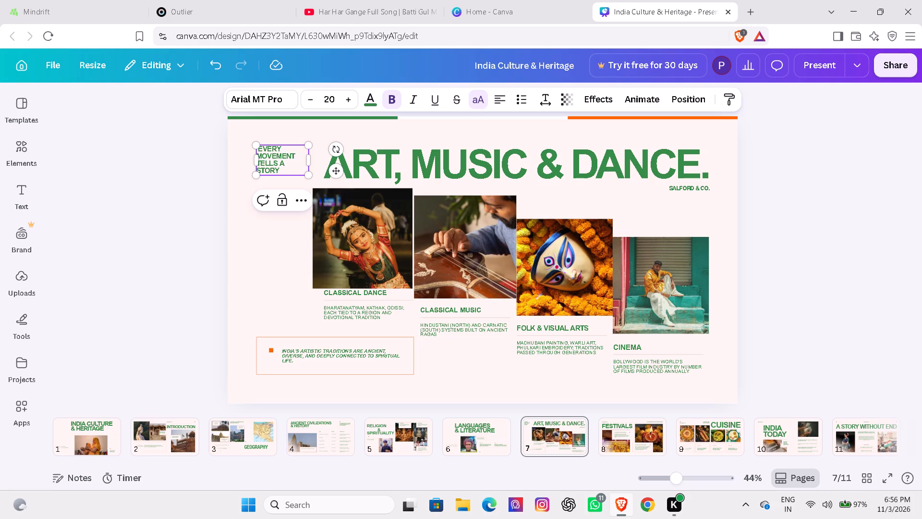
Delete the Salford & Co. label beneath the Art, Music & Dance title.
left_click(690, 188)
left_click(716, 162)
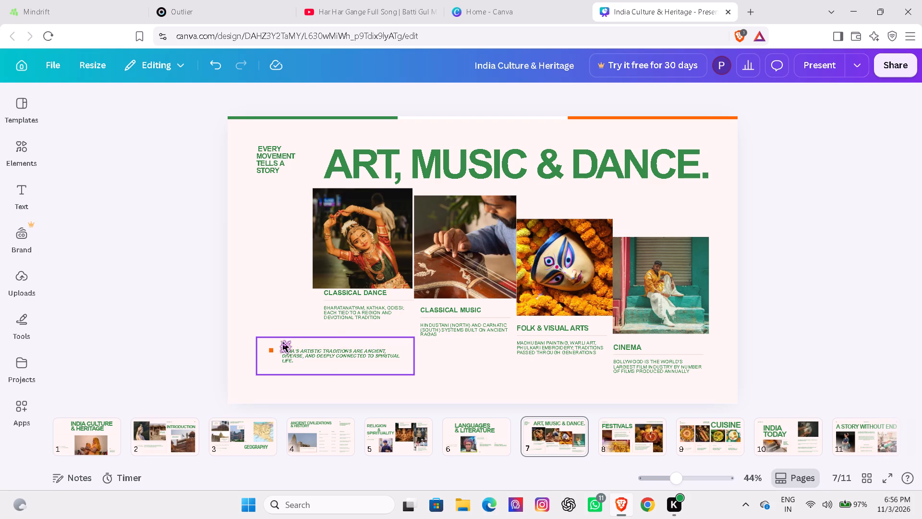
Enlarge the bordered artistic-traditions box, widen its text to two lines, and scale the text slightly larger toward the orange square.
left_click(283, 342)
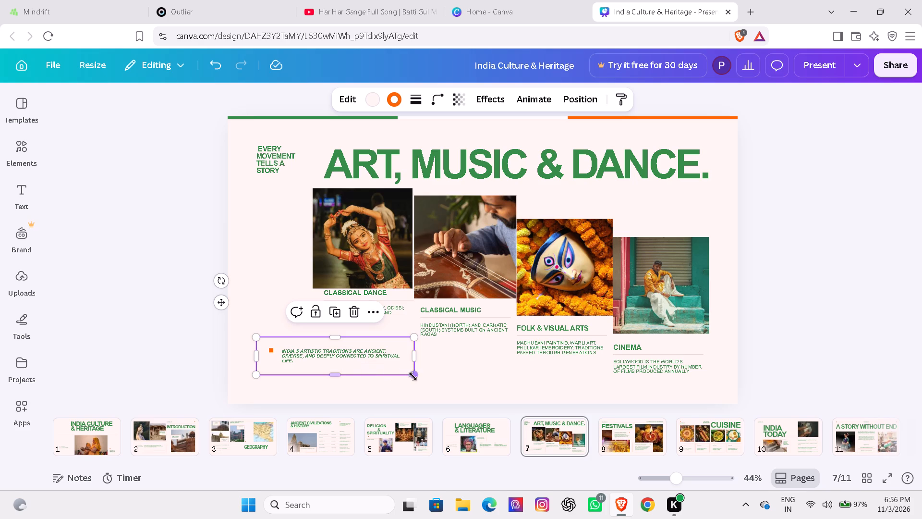
left_click_drag(414, 376, 439, 382)
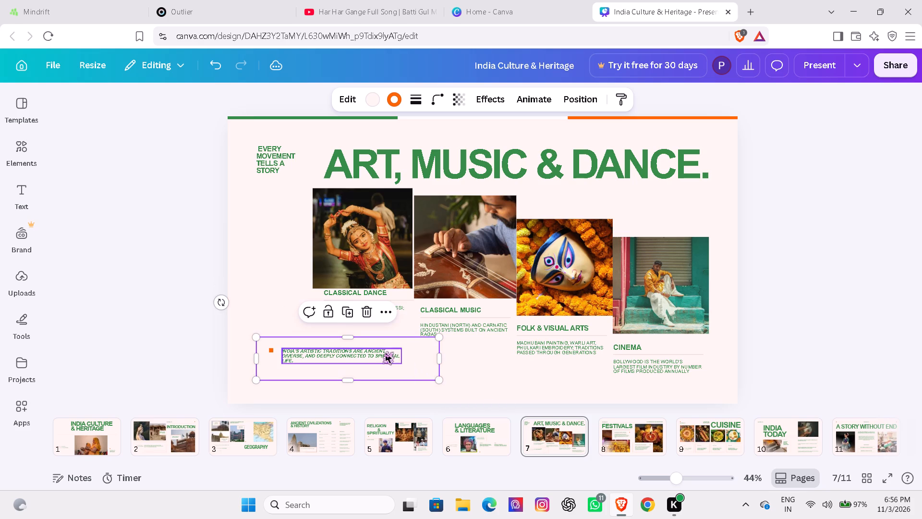
left_click(373, 352)
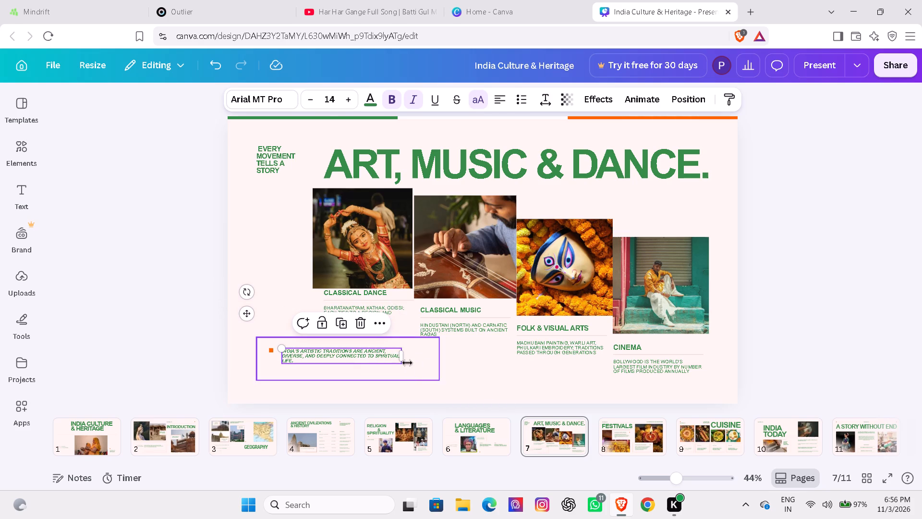
left_click_drag(402, 357, 429, 361)
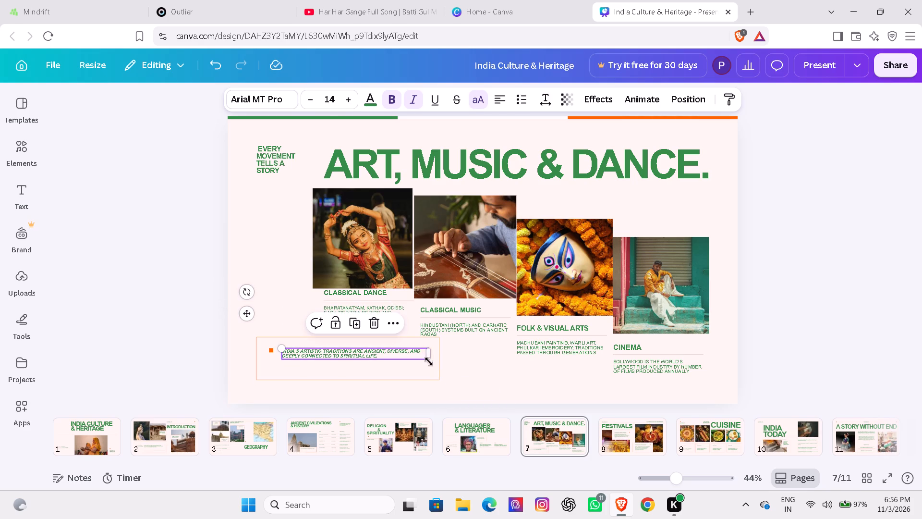
left_click_drag(280, 346, 269, 343)
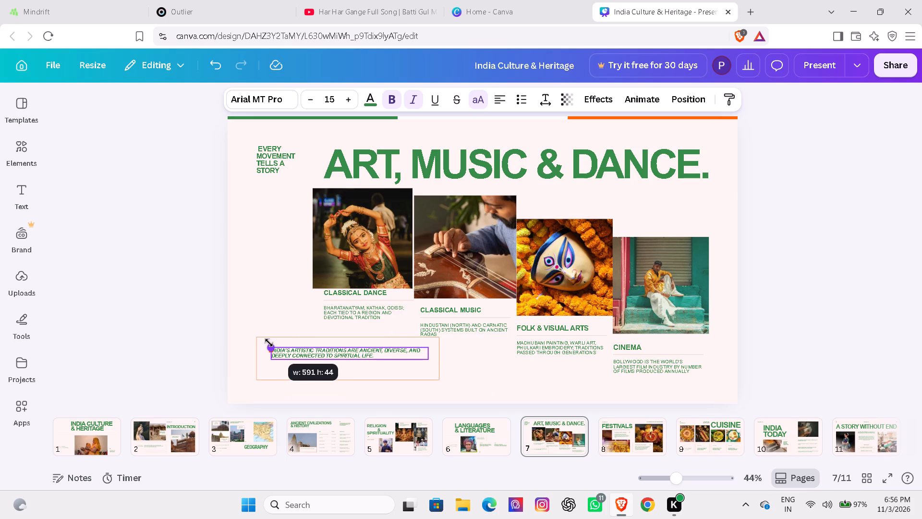
left_click_drag(269, 343, 269, 355)
left_click(520, 388)
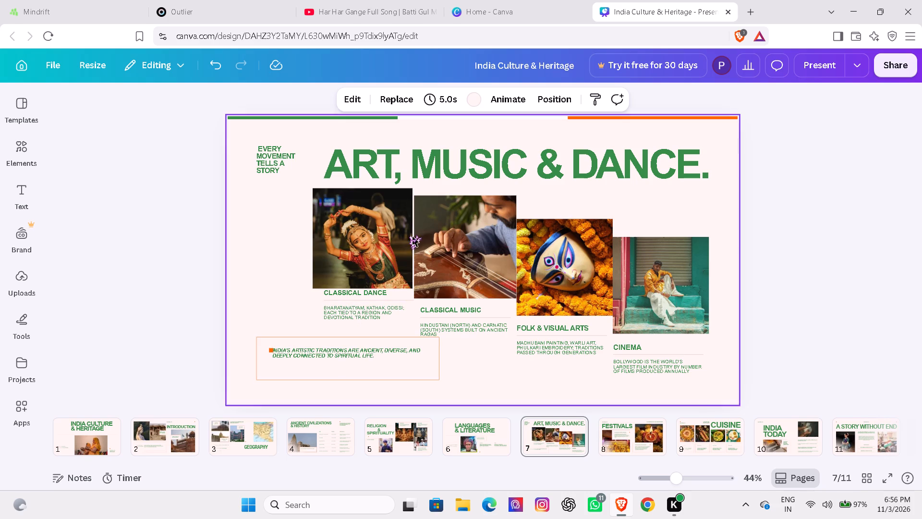
On the Festivals slide, replace the Faith & Harvest paragraph with "Durga Puja or Navratri are the biggest and best festival celebrated here".
left_click(610, 426)
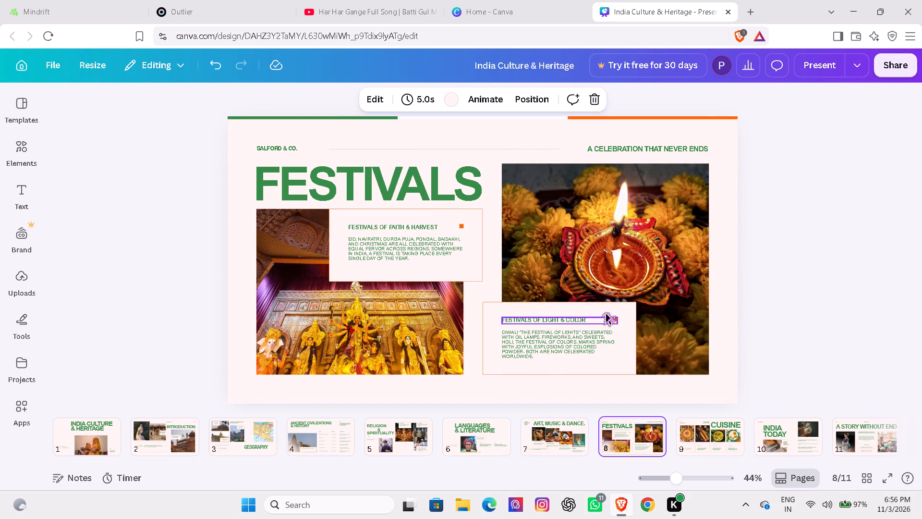
left_click(421, 257)
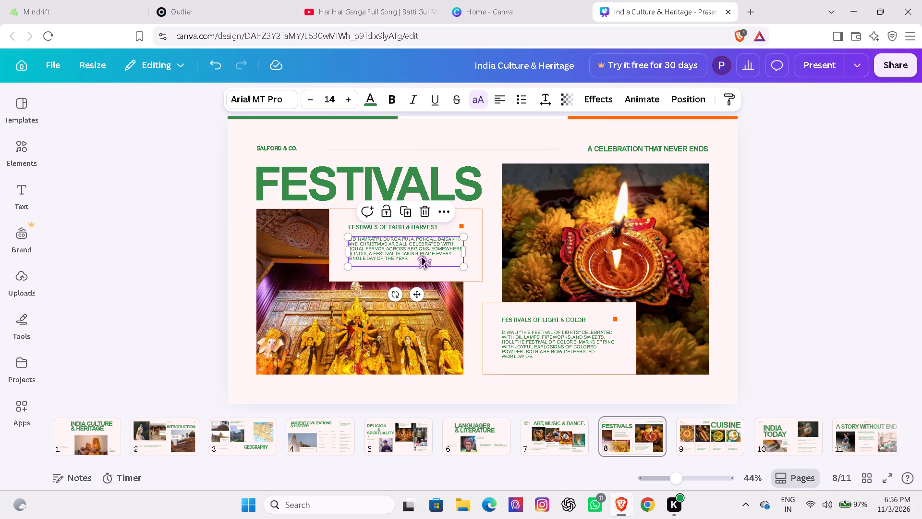
right_click(422, 257)
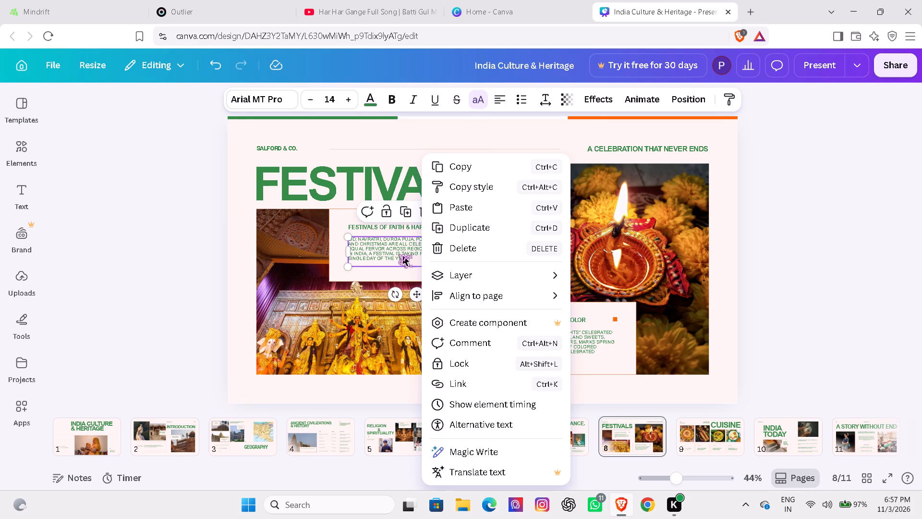
left_click(402, 255)
double_click(407, 255)
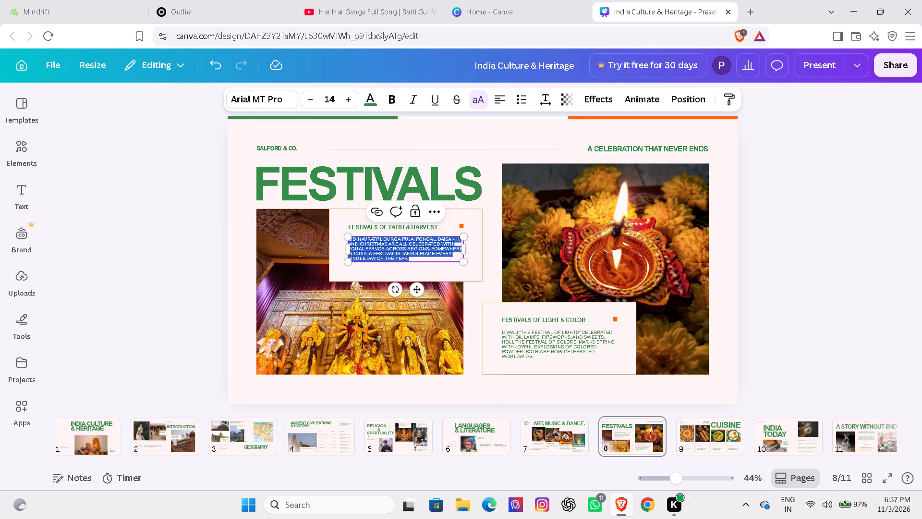
key("BackSpace")
type("rea")
key("BackSpace")
key("BackSpace")
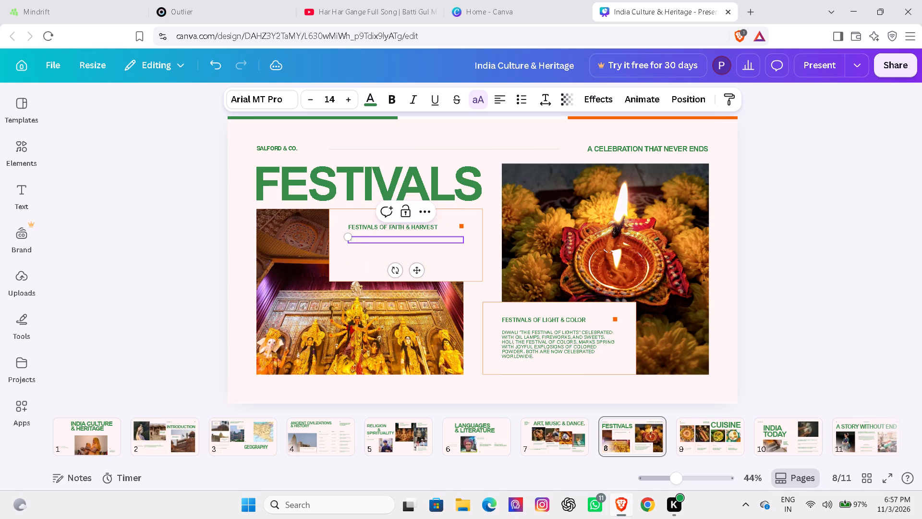
key("equal")
key("BackSpace")
key("BackSpace")
key("d")
key("i")
key("BackSpace")
key("BackSpace")
type("durgs")
key("space")
key("BackSpace")
key("BackSpace")
type("a")
key("space")
type("puj")
type("a")
key("space")
type("or")
key("space")
type("navratri")
key("space")
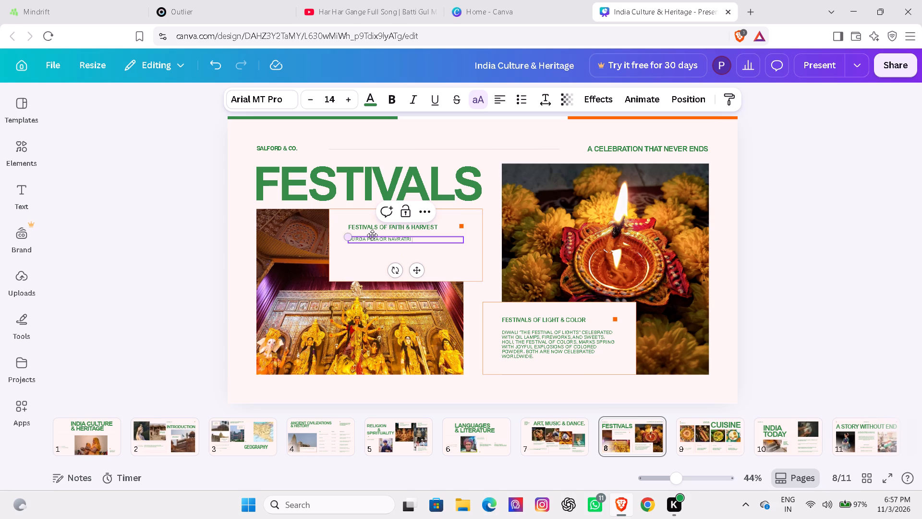
key("a")
type("re")
key("space")
type("the bigges")
type("t and besy")
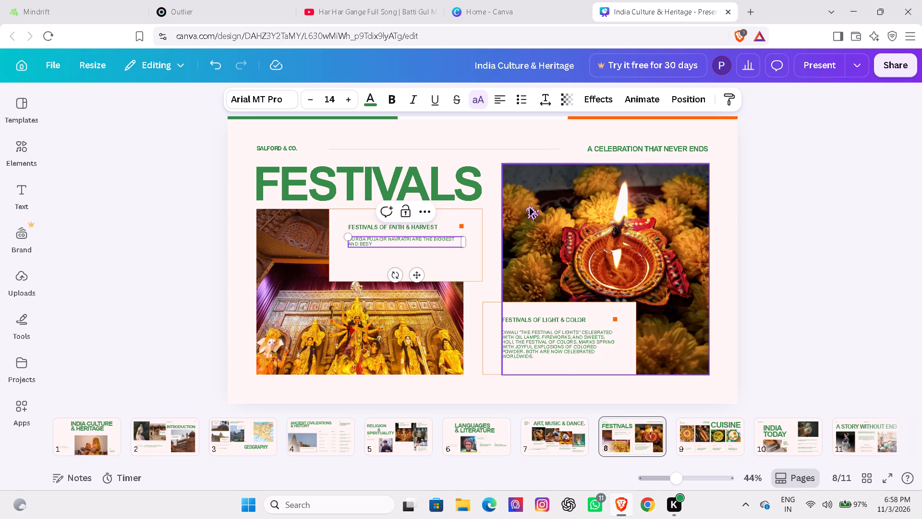
key("BackSpace")
type("t")
key("space")
type("fes")
type("tiva")
type("l celebrated here")
Delete the Salford & Co. label above the Festivals title.
left_click(284, 148)
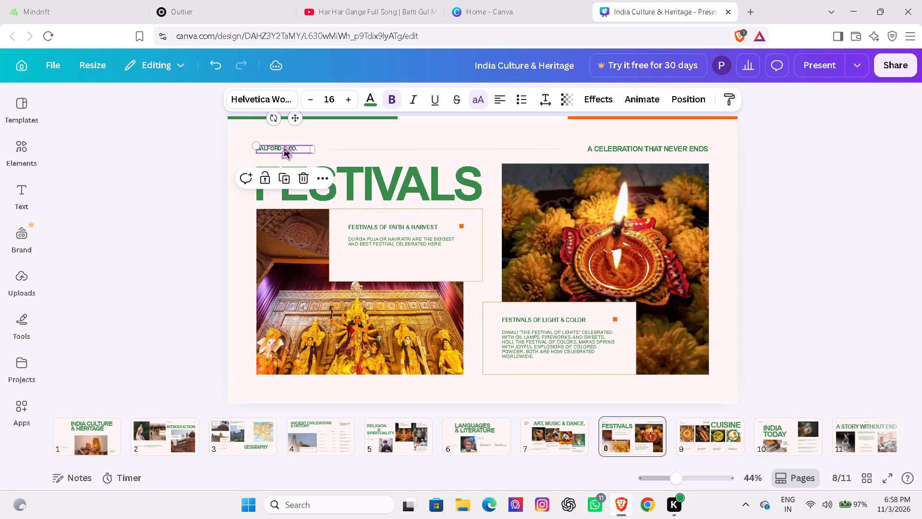
left_click(299, 173)
Move the Festivals title up into the space above it, level with the "A celebration that never ends" tagline.
left_click(292, 174)
left_click_drag(292, 174, 290, 145)
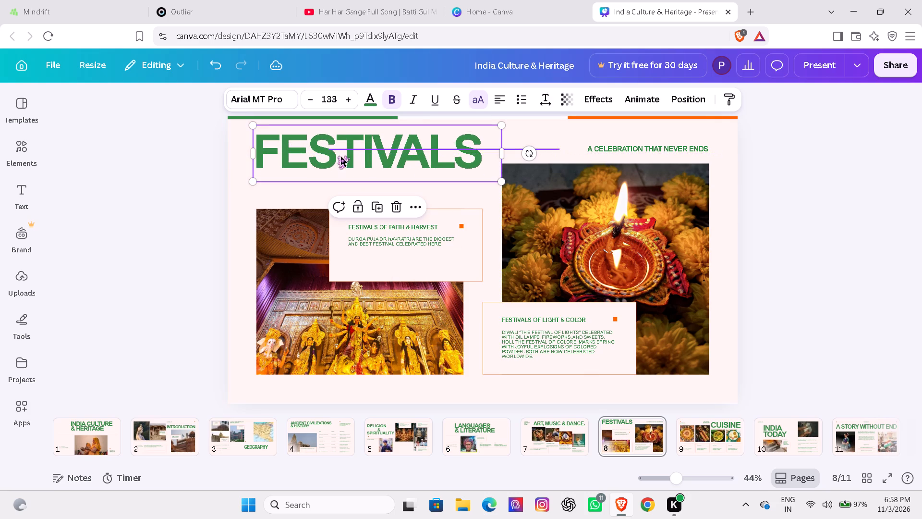
Change the Festivals title's font to Leckerli One on this title only.
left_click(267, 90)
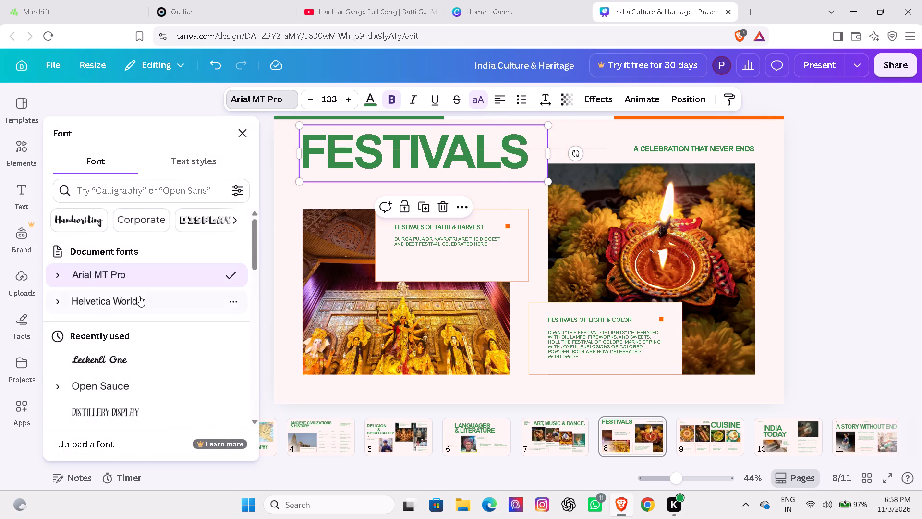
left_click(122, 357)
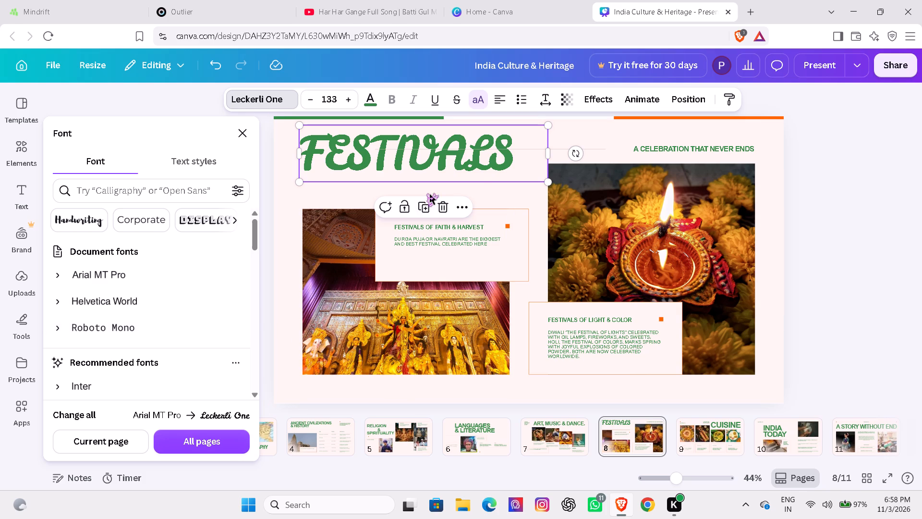
left_click(559, 128)
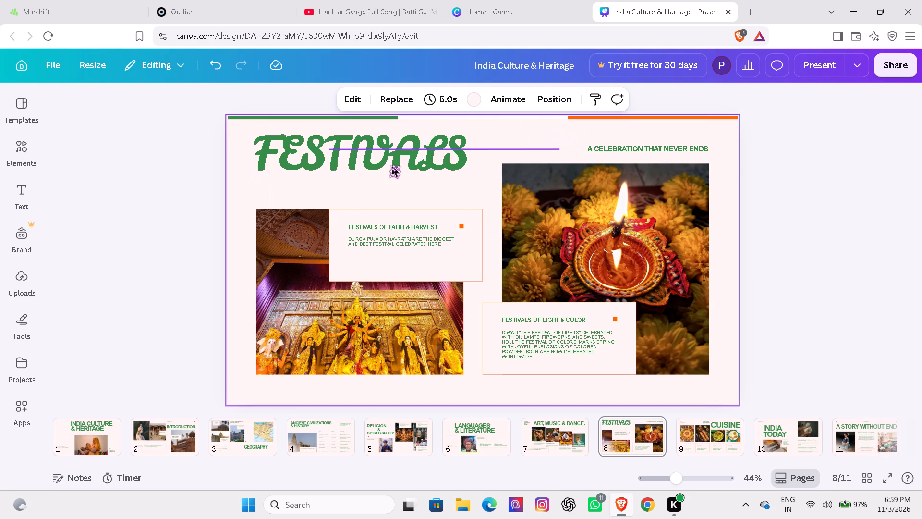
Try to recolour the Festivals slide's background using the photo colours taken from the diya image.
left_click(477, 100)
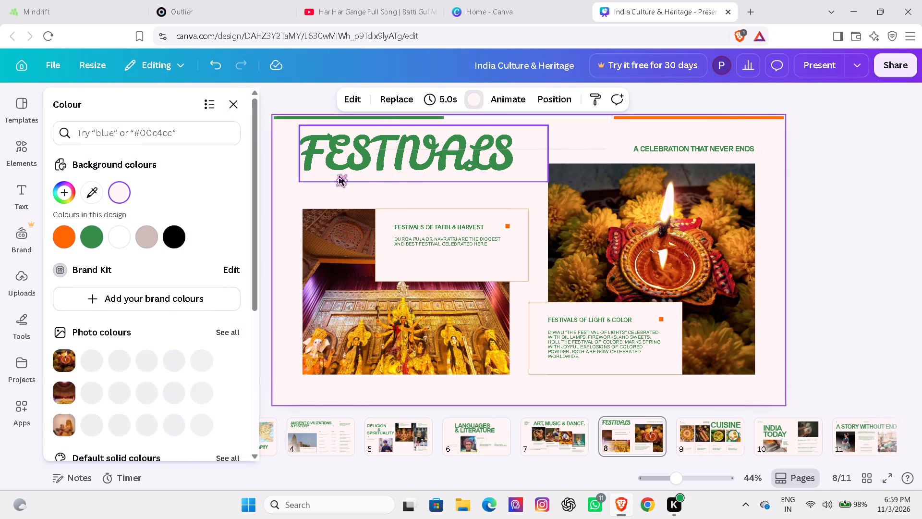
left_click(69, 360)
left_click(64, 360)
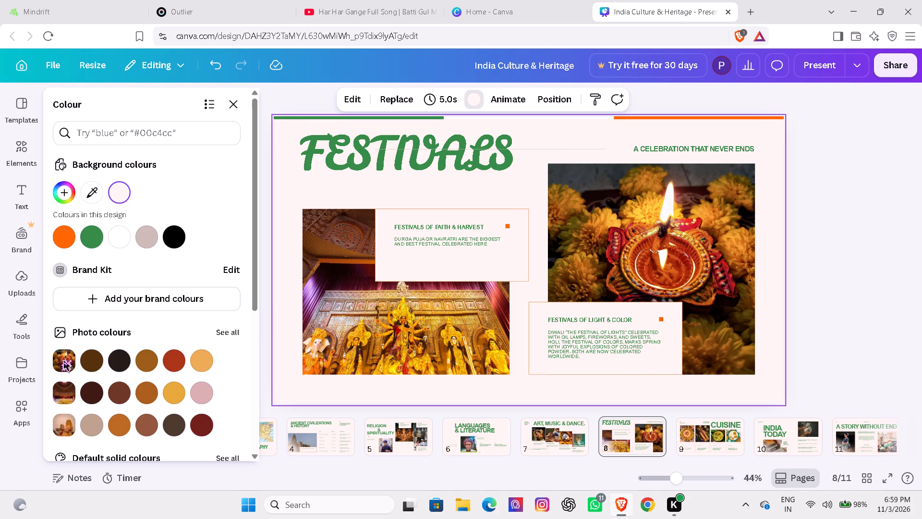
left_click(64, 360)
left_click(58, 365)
Apply the Fun page animation to the Festivals slide only.
left_click(378, 158)
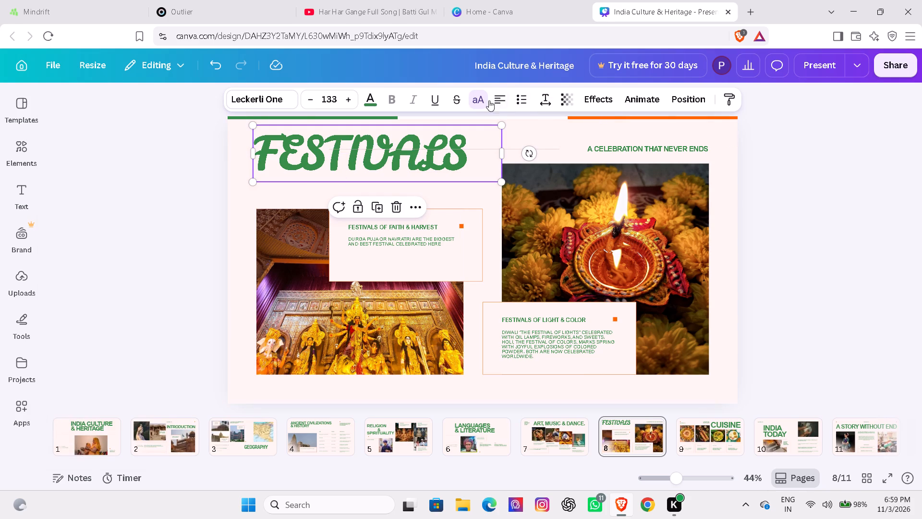
left_click(636, 99)
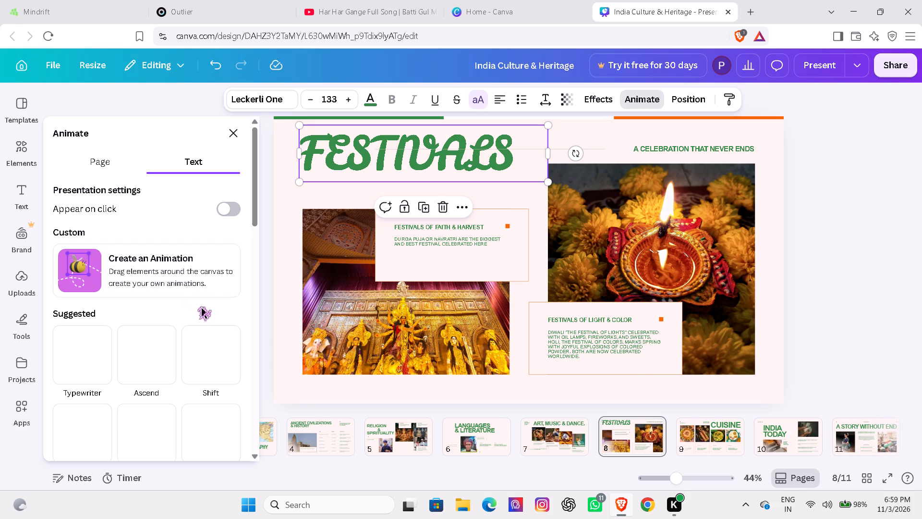
left_click(116, 165)
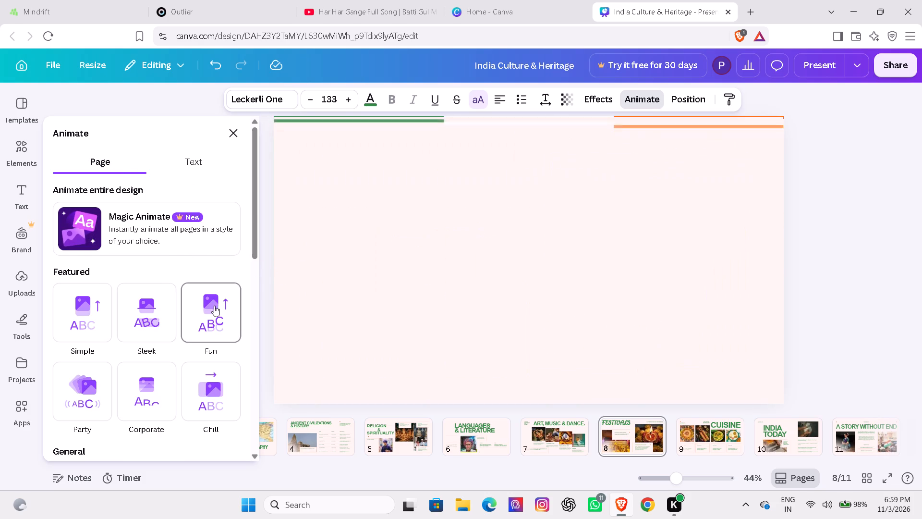
left_click(214, 306)
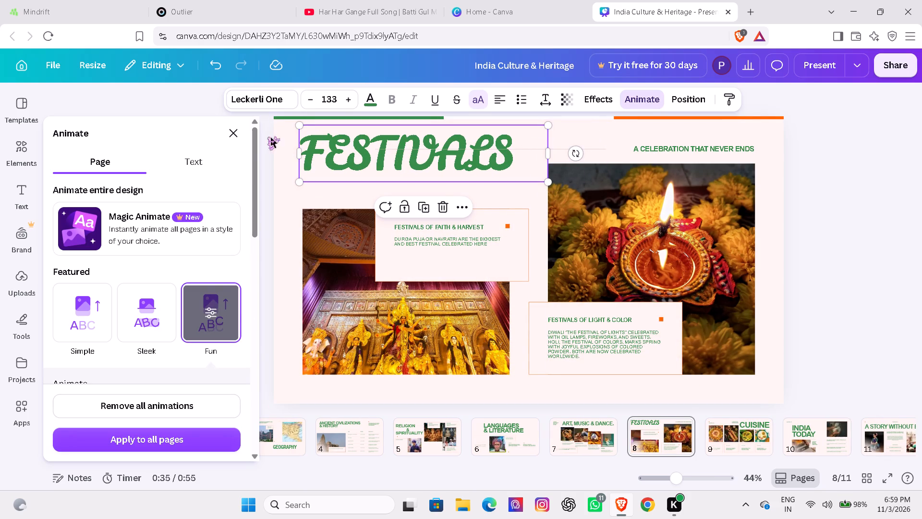
left_click(235, 134)
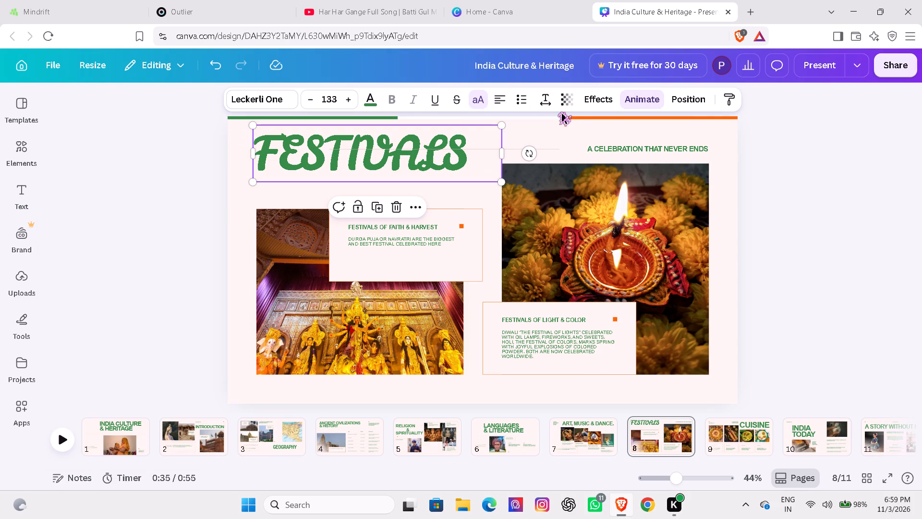
Add the Glow text effect to the Festivals title at intensity 40.
left_click(594, 102)
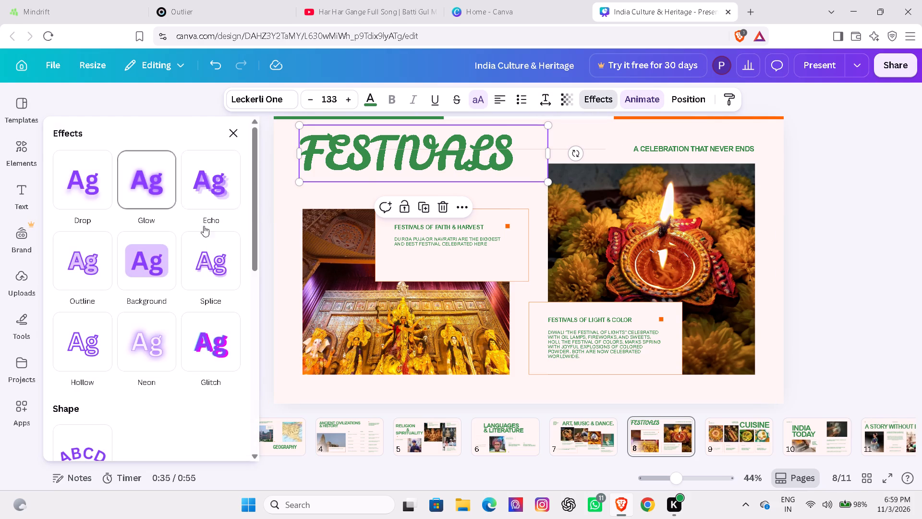
left_click(151, 200)
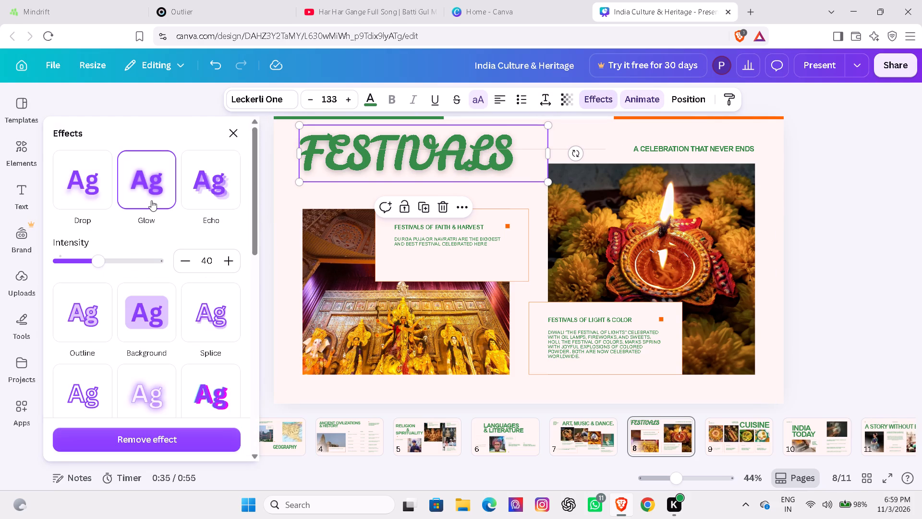
left_click(231, 134)
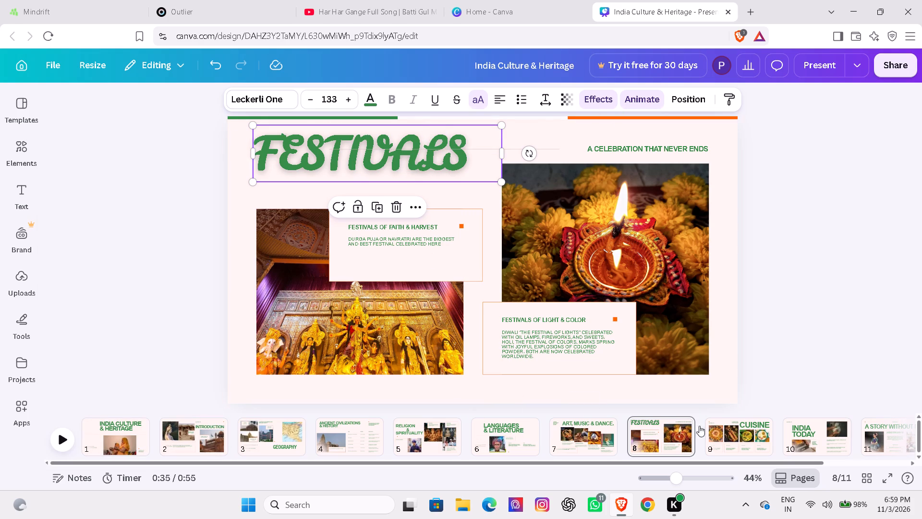
On the Cuisine slide, delete the SALFORD & CO. label and the small orange square above it.
left_click(725, 429)
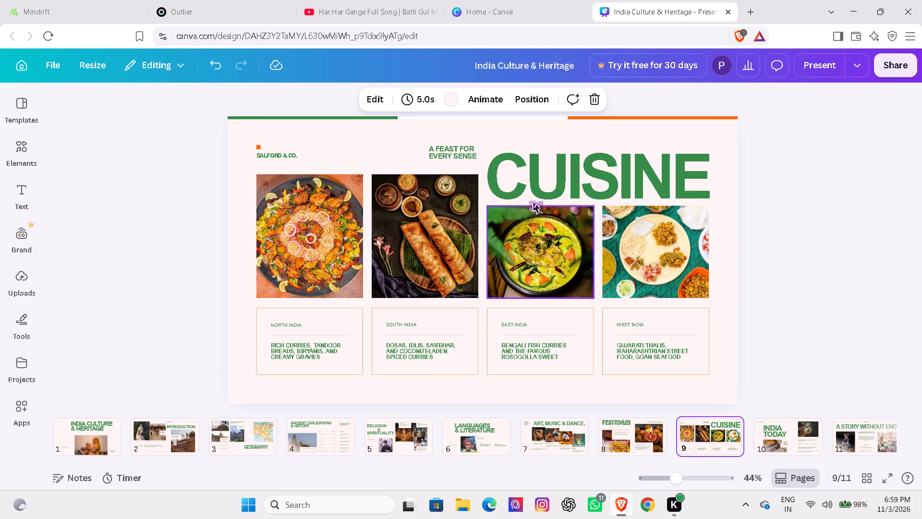
left_click(283, 151)
left_click(300, 135)
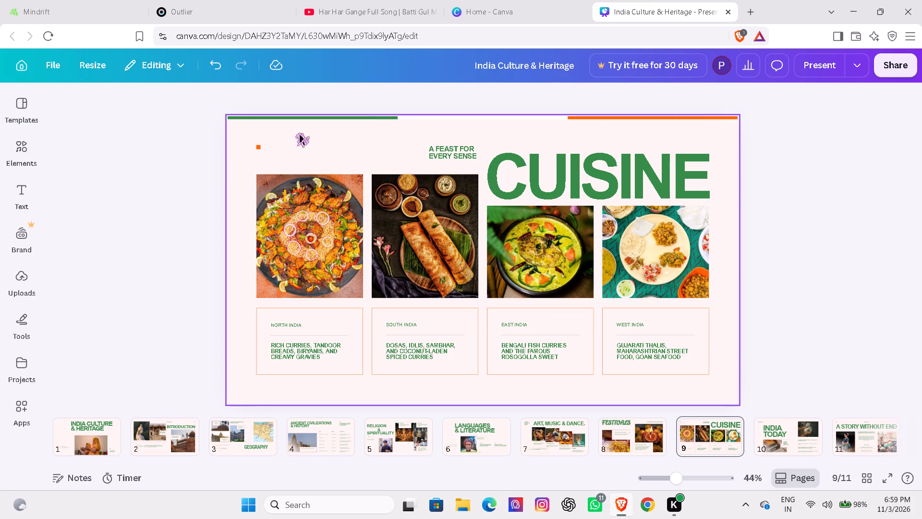
left_click(258, 147)
left_click(275, 175)
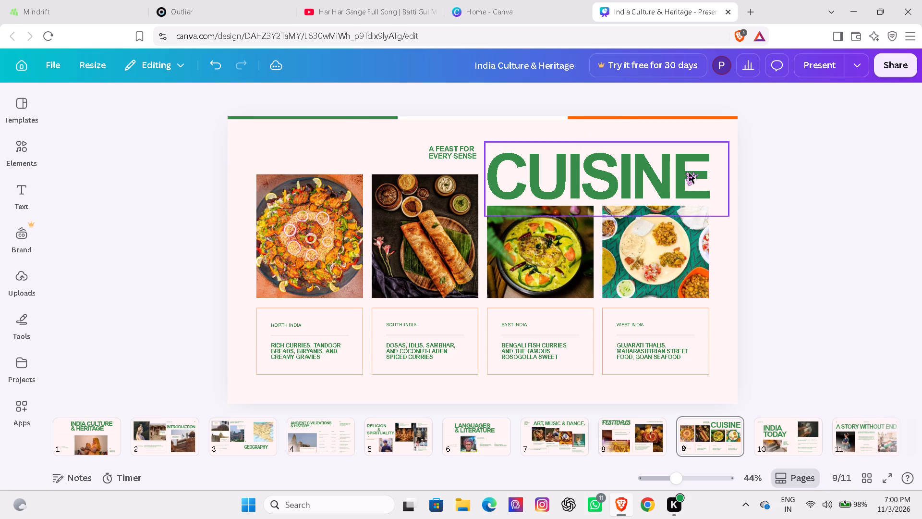
key("BackSpace")
Replace the slide title CUISINE with FOOD.
double_click(713, 174)
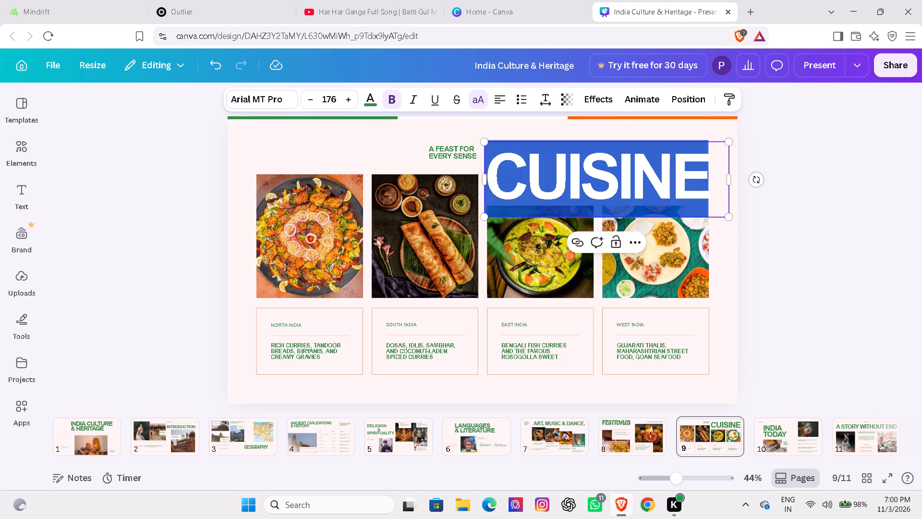
key("BackSpace")
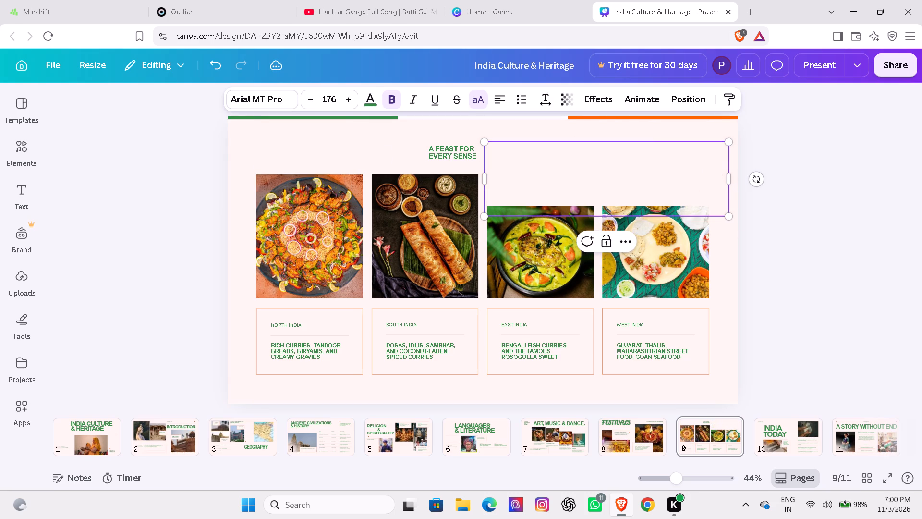
type("fp")
key("BackSpace")
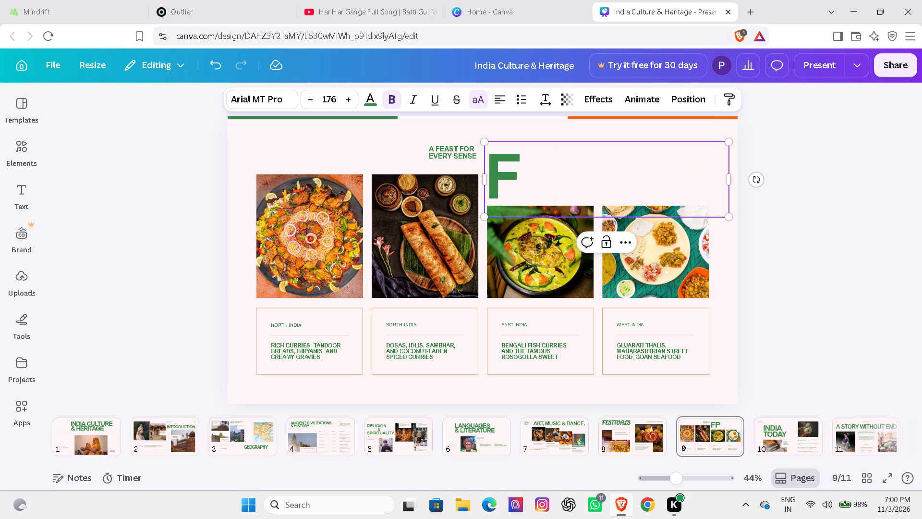
type("ooo")
key("BackSpace")
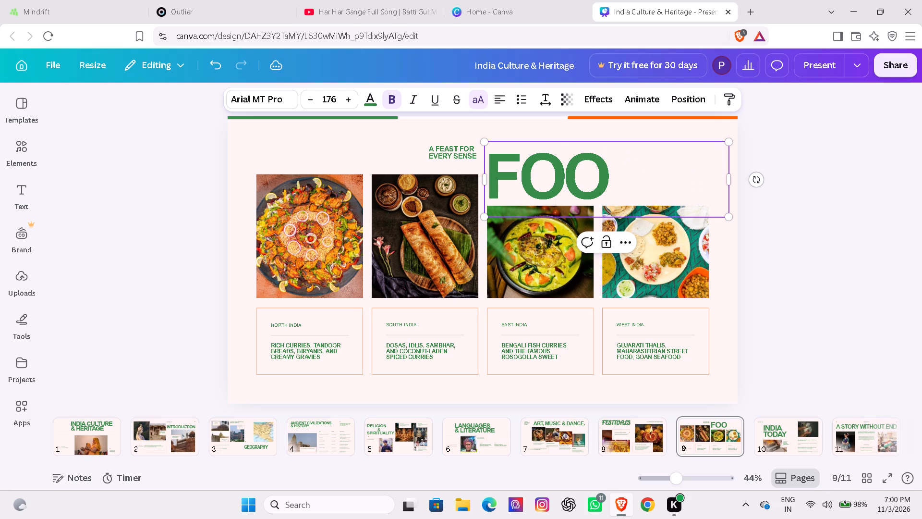
key("d")
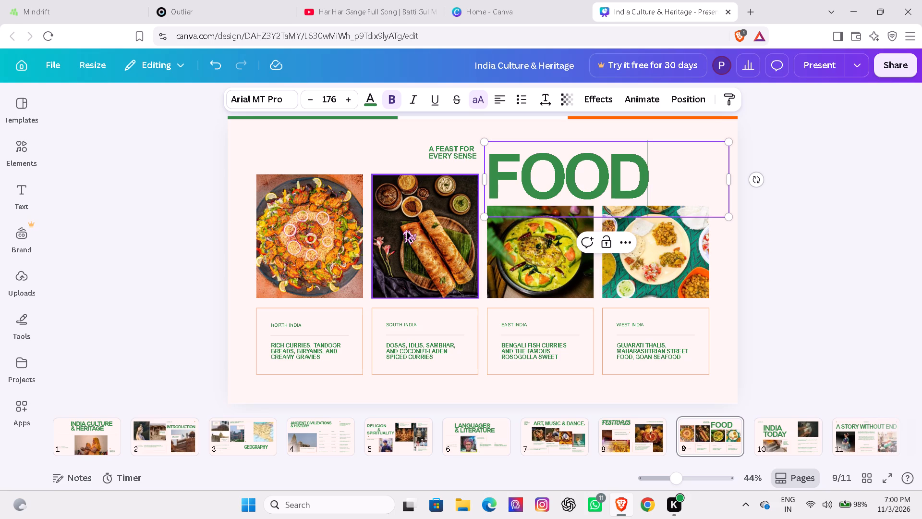
Move the FOOD title slightly upward, clear of the photos below it.
left_click(342, 245)
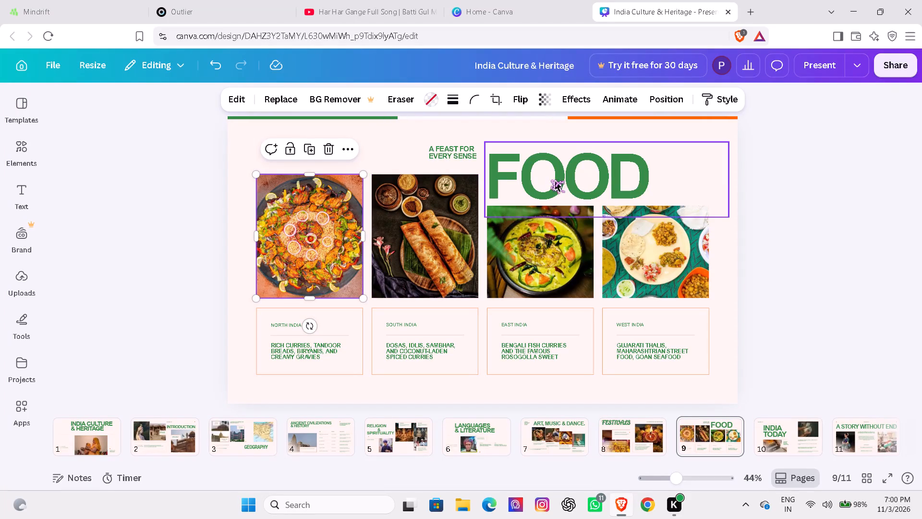
left_click_drag(551, 172, 553, 154)
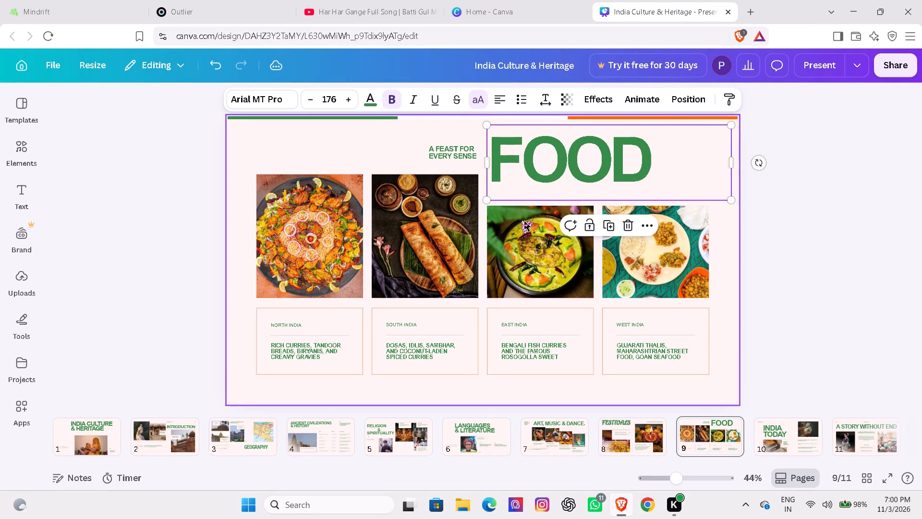
Enlarge the East India curry photo upward and outward on both sides, keeping its lower edge in place.
left_click(522, 225)
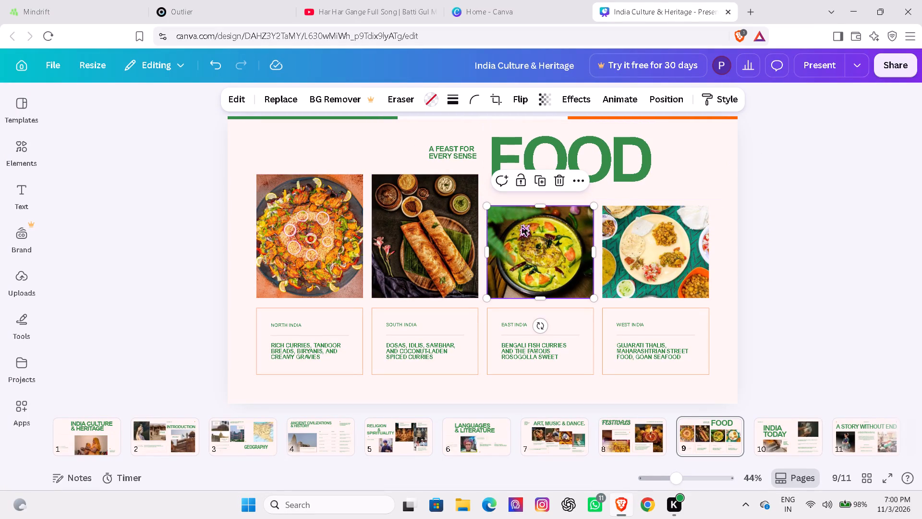
left_click_drag(488, 207, 488, 194)
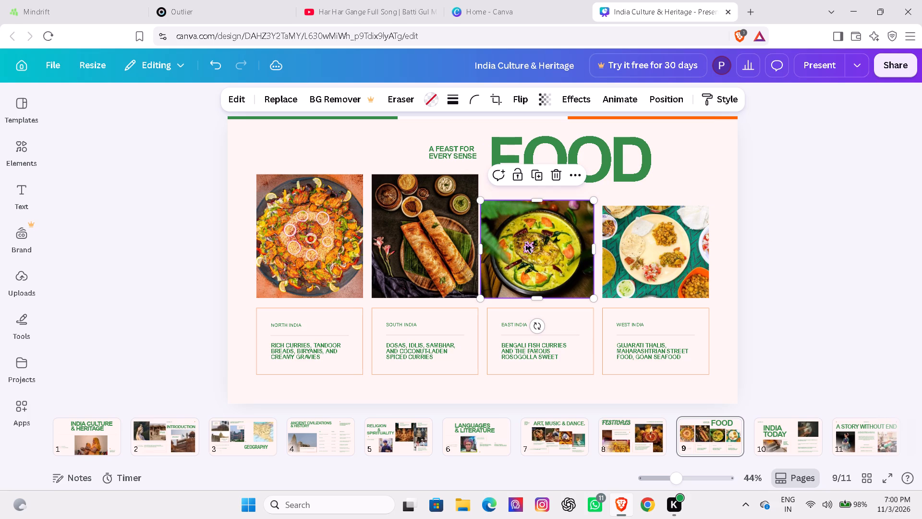
left_click_drag(593, 202, 597, 196)
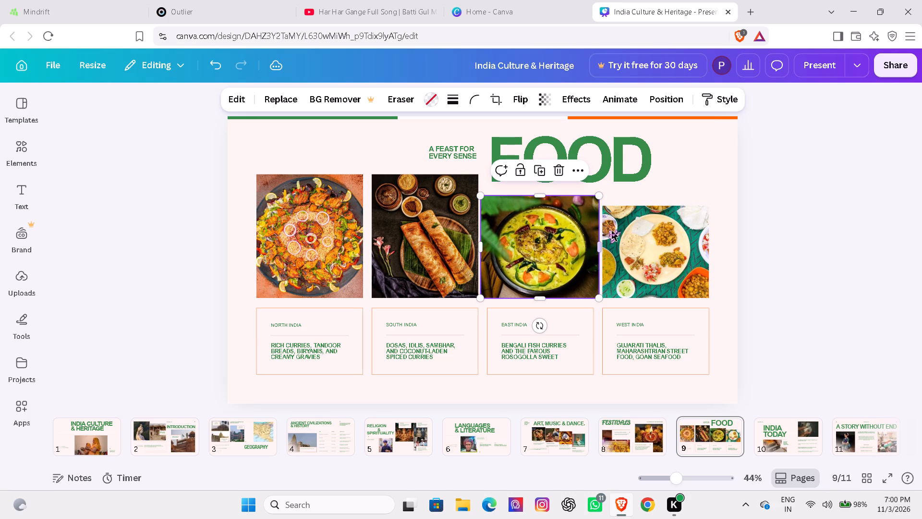
Extend the West India thali photo upward so its top edge lines up with the East India photo.
left_click(629, 239)
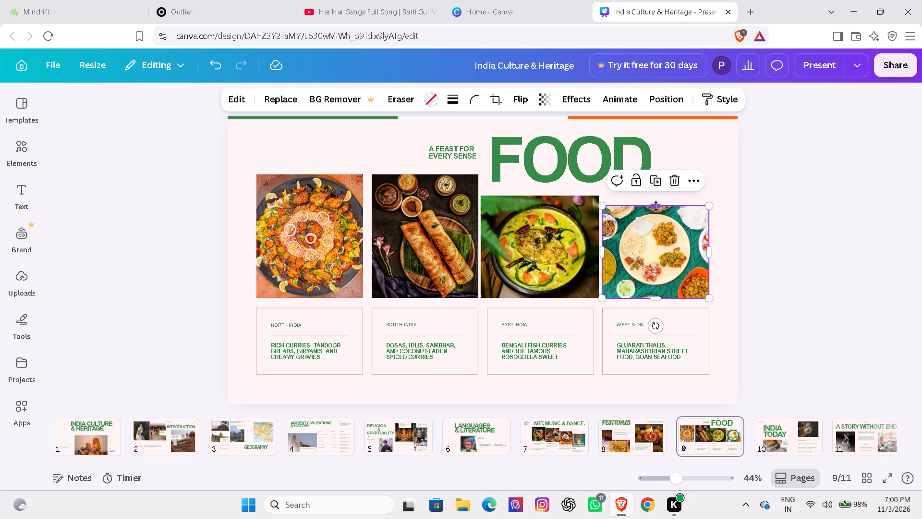
left_click_drag(656, 206, 656, 192)
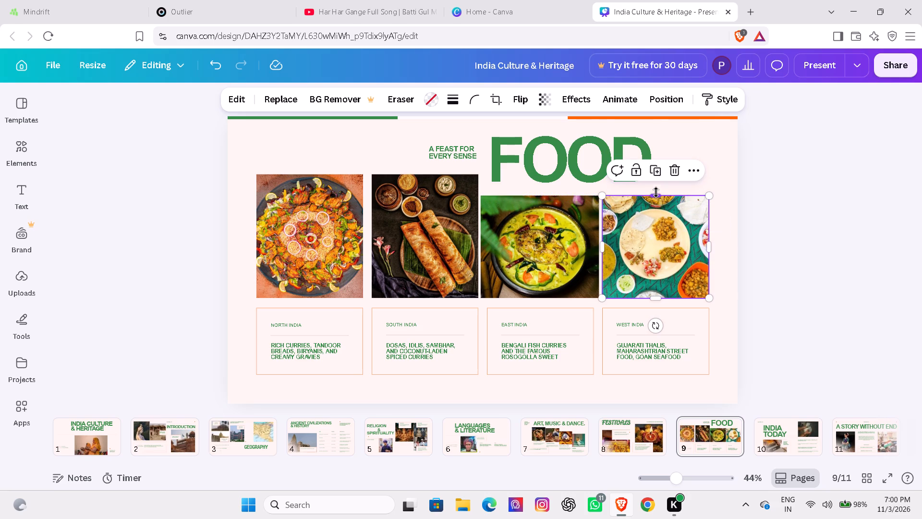
left_click(537, 198)
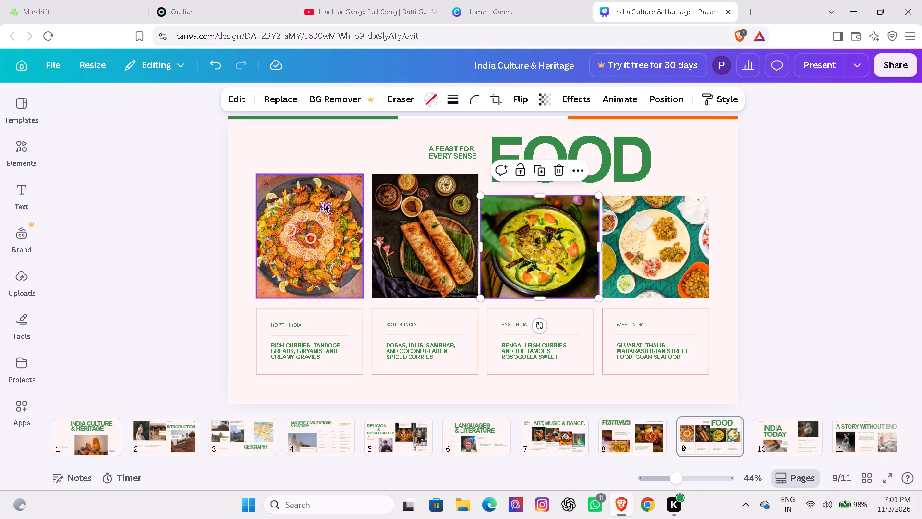
left_click(298, 211)
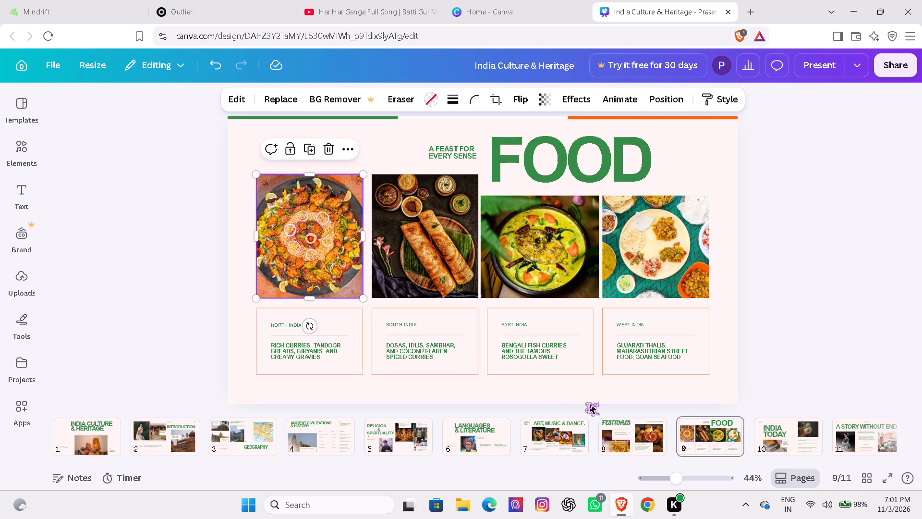
On the India Today slide, delete the SALFORD & CO. label.
left_click(764, 441)
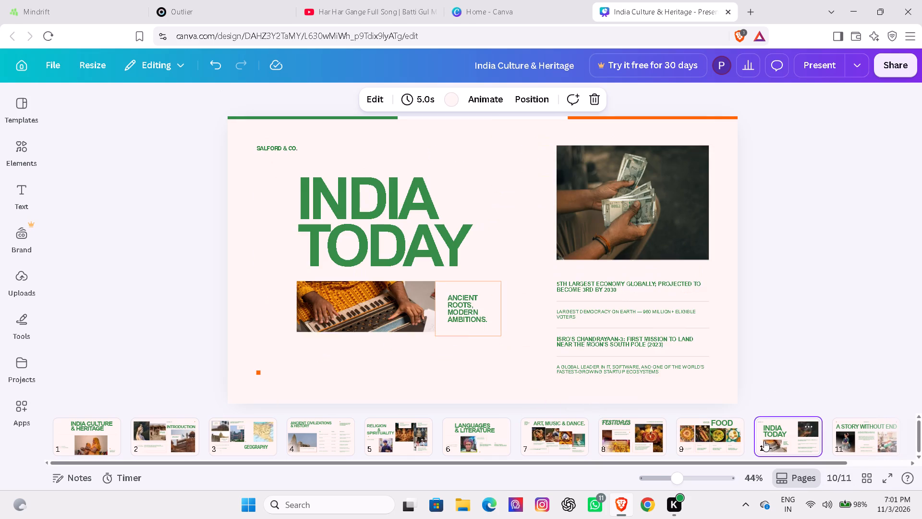
left_click(439, 222)
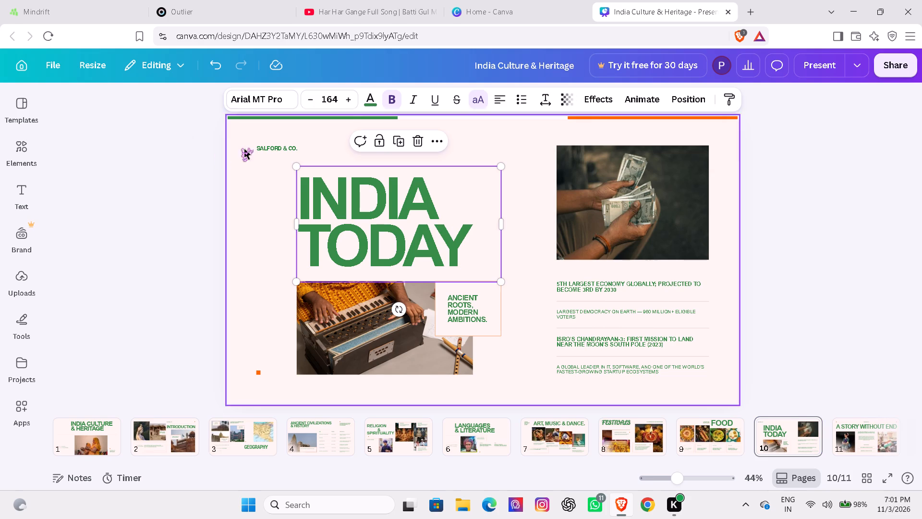
left_click(268, 151)
left_click(307, 180)
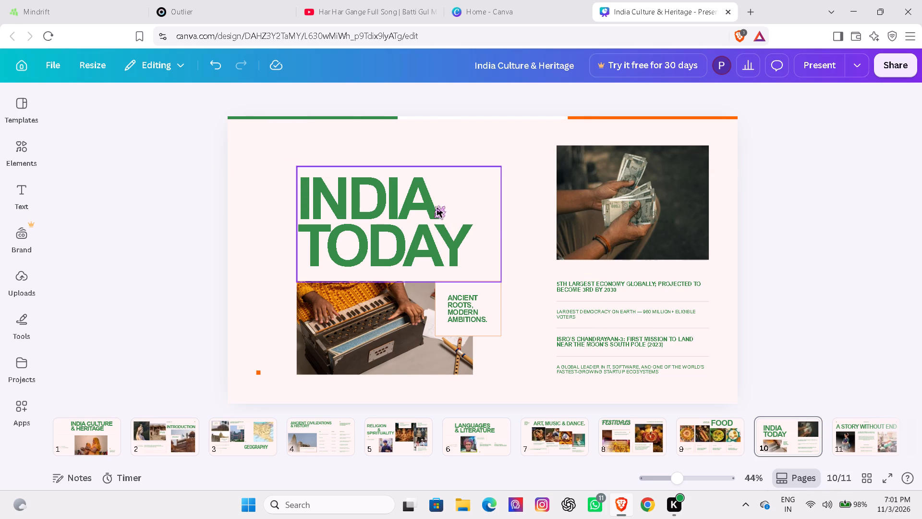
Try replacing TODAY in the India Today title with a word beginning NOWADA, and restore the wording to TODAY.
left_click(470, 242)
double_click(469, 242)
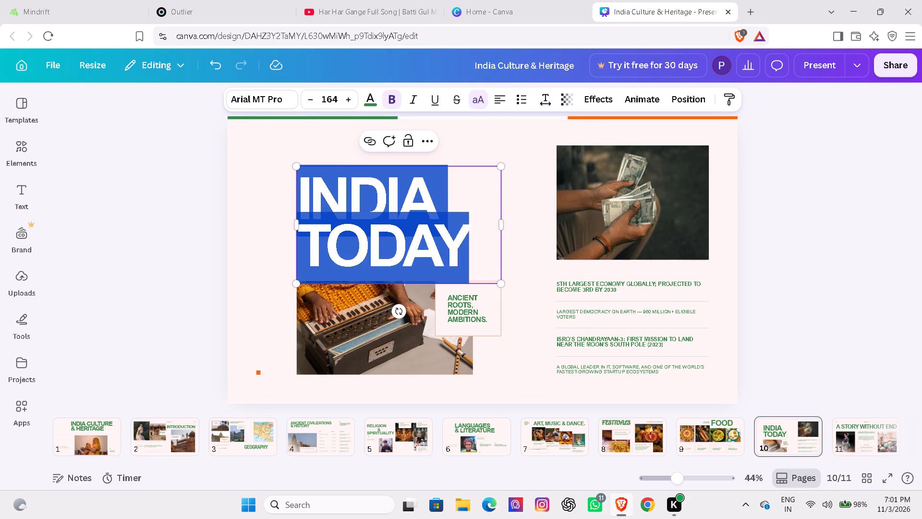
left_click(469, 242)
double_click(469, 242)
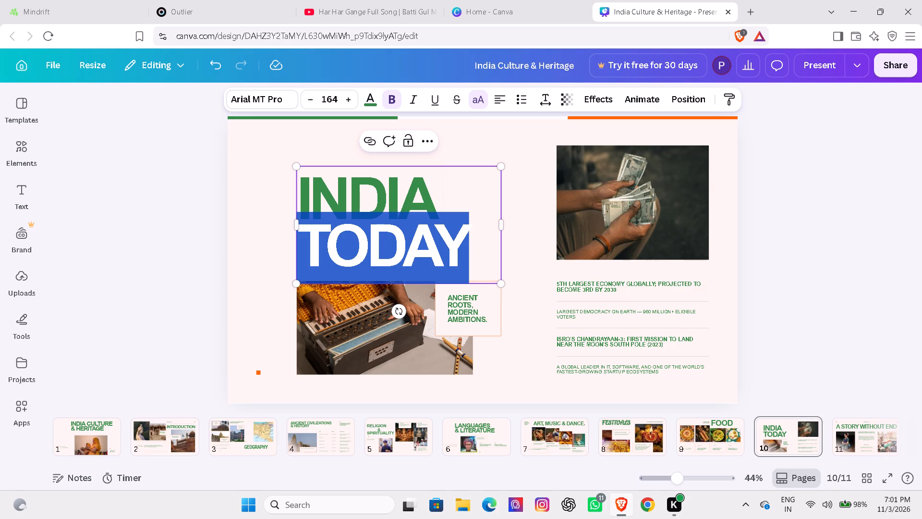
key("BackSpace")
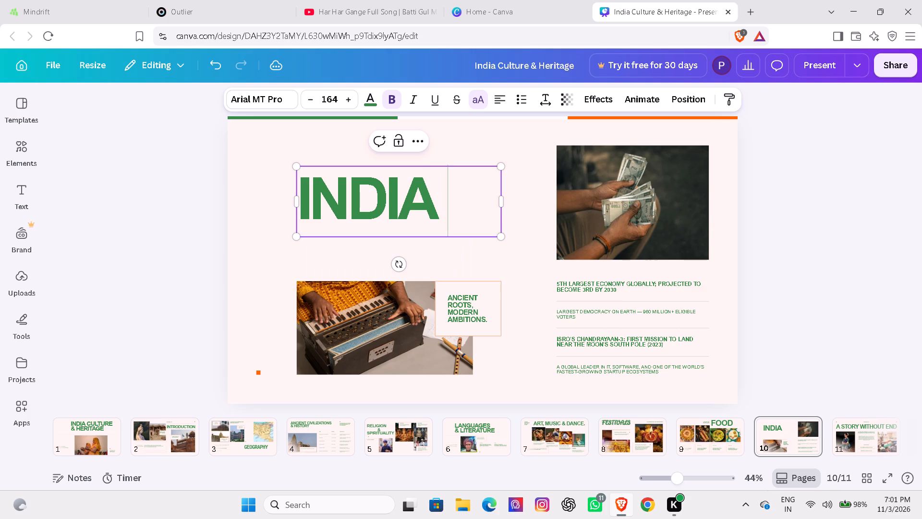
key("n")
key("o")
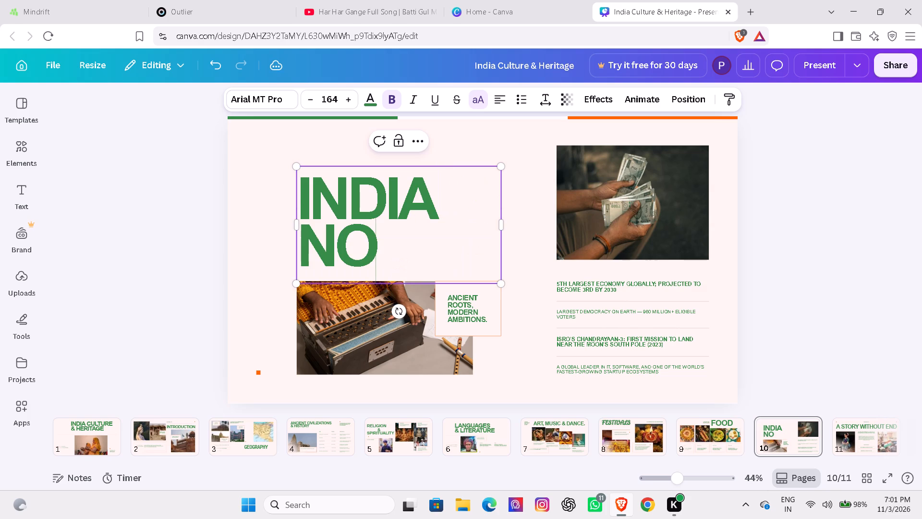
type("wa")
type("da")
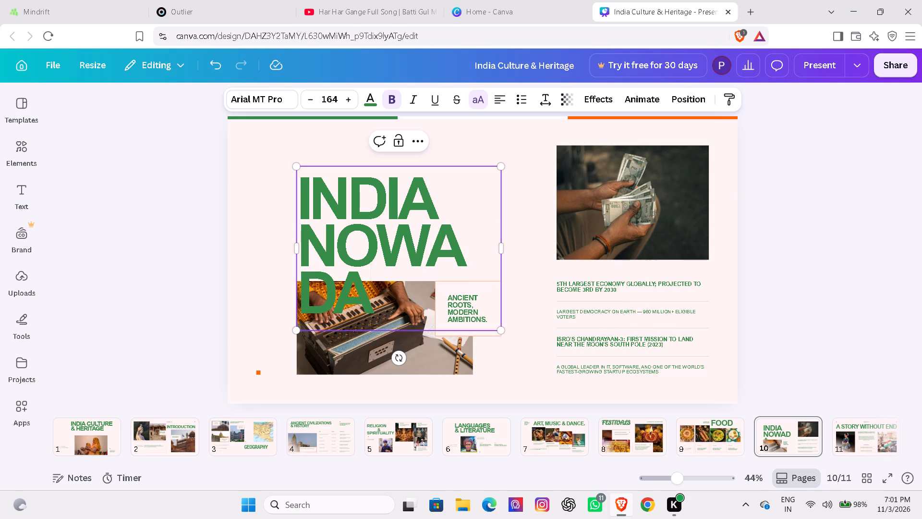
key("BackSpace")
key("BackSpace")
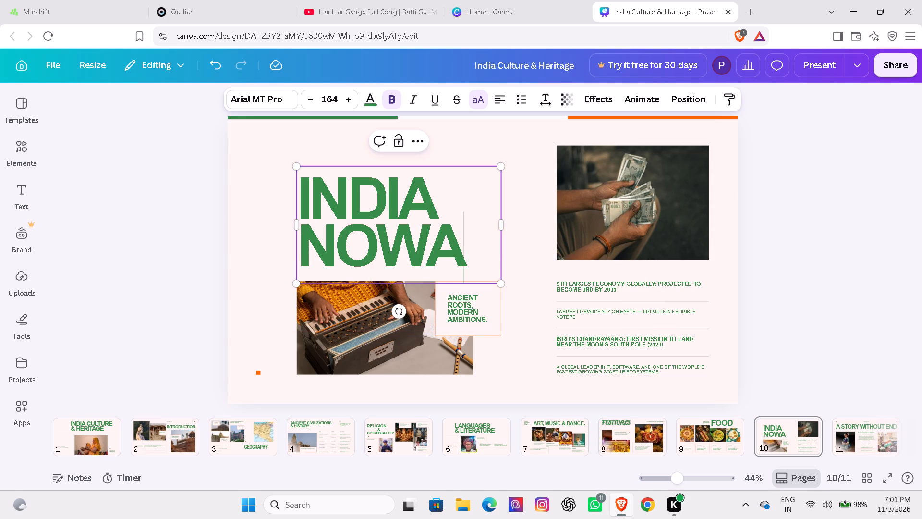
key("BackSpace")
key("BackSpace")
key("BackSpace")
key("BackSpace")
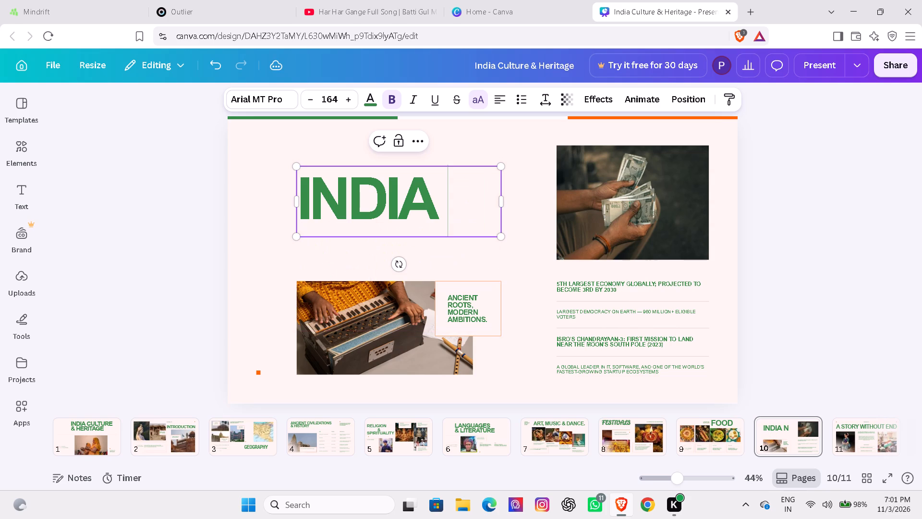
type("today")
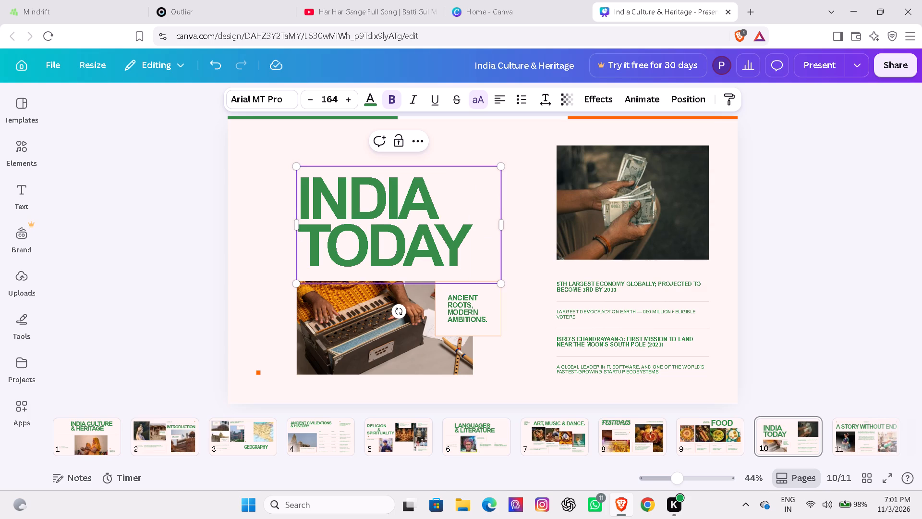
Enlarge the banknotes photo on the India Today slide by extending its upper-left corner outward.
left_click(629, 231)
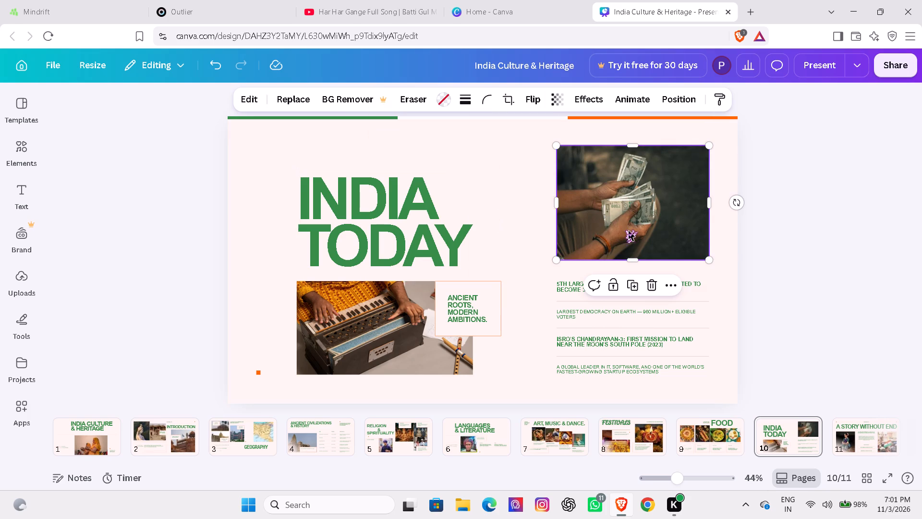
left_click_drag(560, 148, 530, 140)
left_click(590, 174)
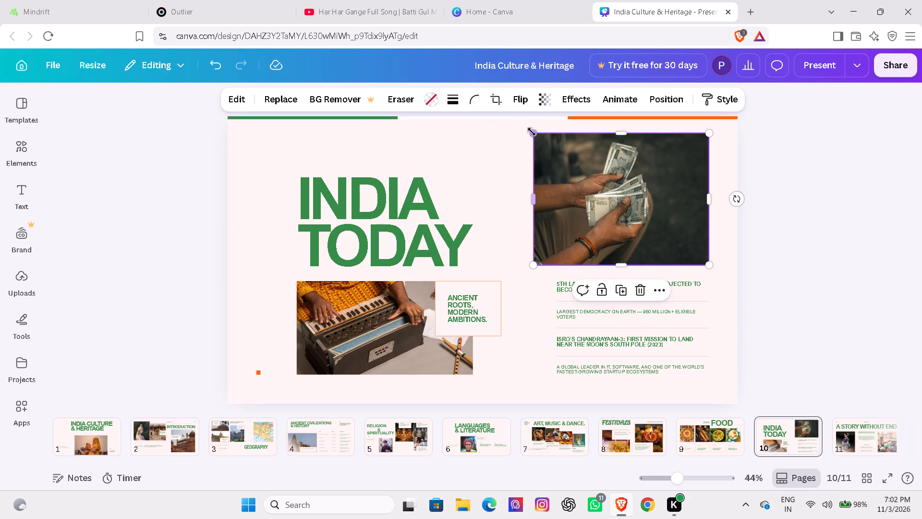
Apply the Radioactive image effect to the banknotes photo.
left_click(551, 98)
left_click(582, 102)
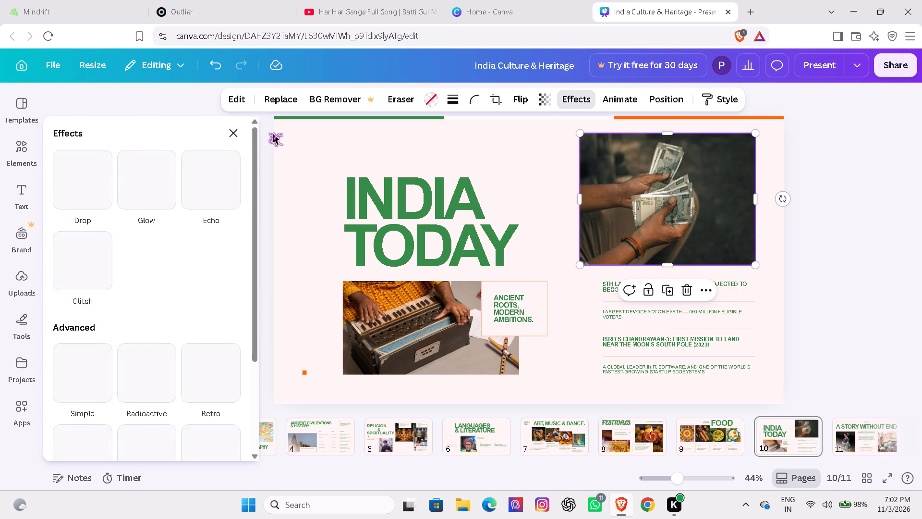
left_click(147, 391)
Apply the Retro image effect to the harmonium photo below the India Today title.
left_click(360, 330)
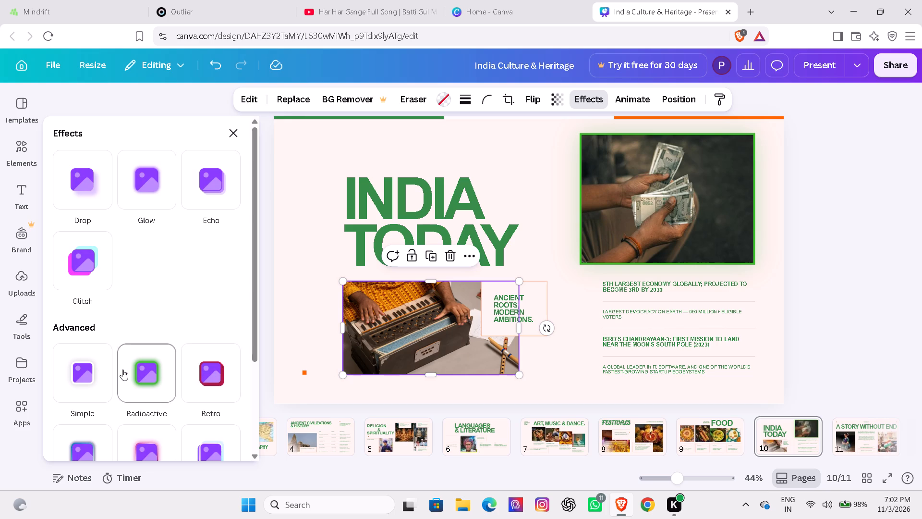
left_click(223, 378)
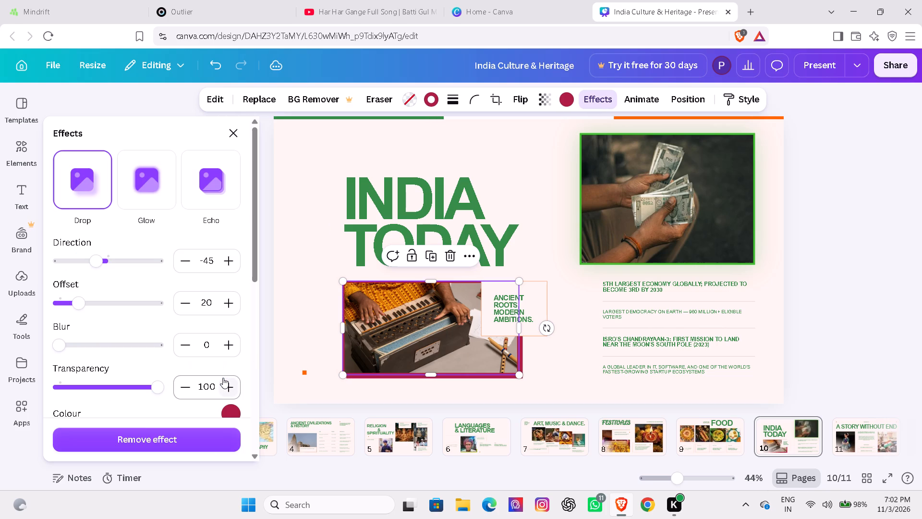
left_click(374, 315)
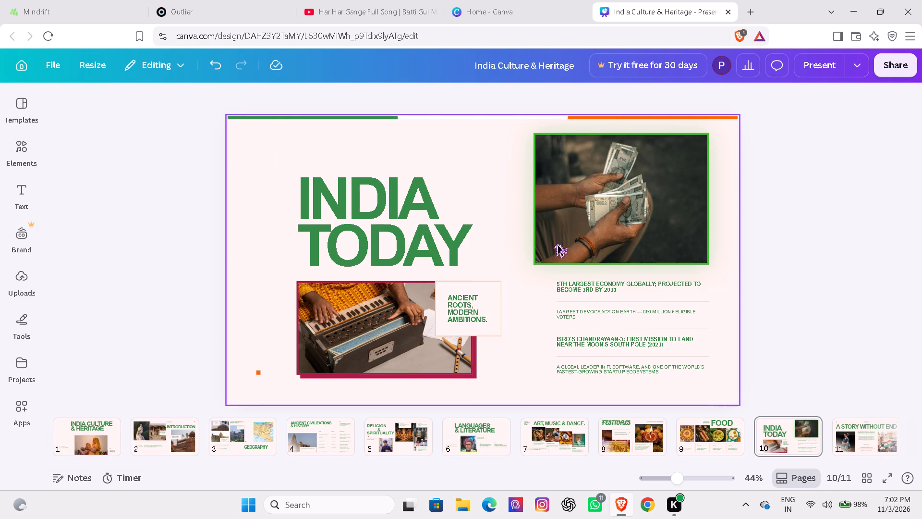